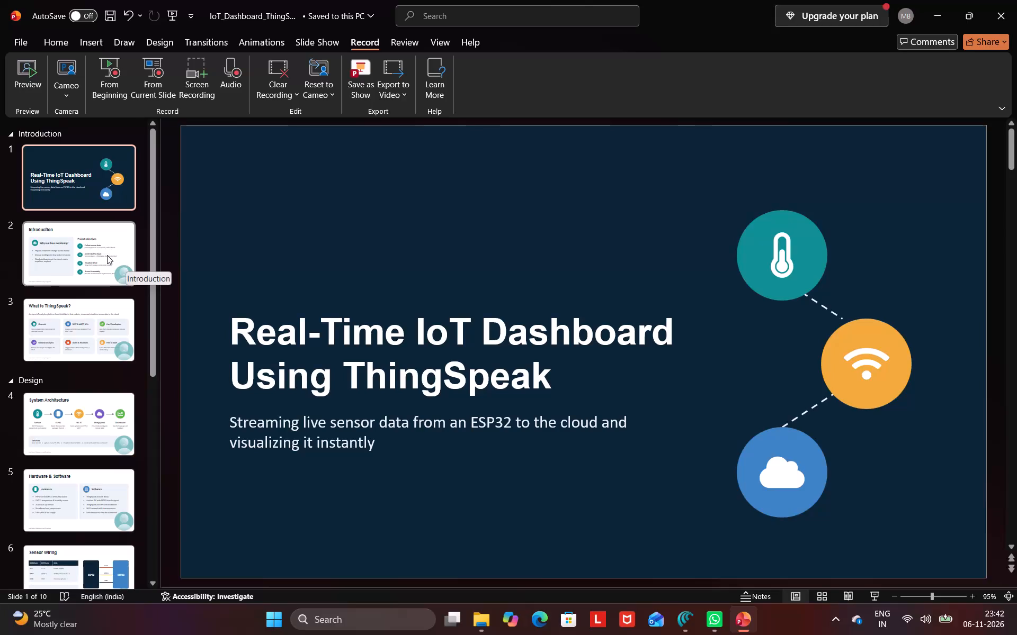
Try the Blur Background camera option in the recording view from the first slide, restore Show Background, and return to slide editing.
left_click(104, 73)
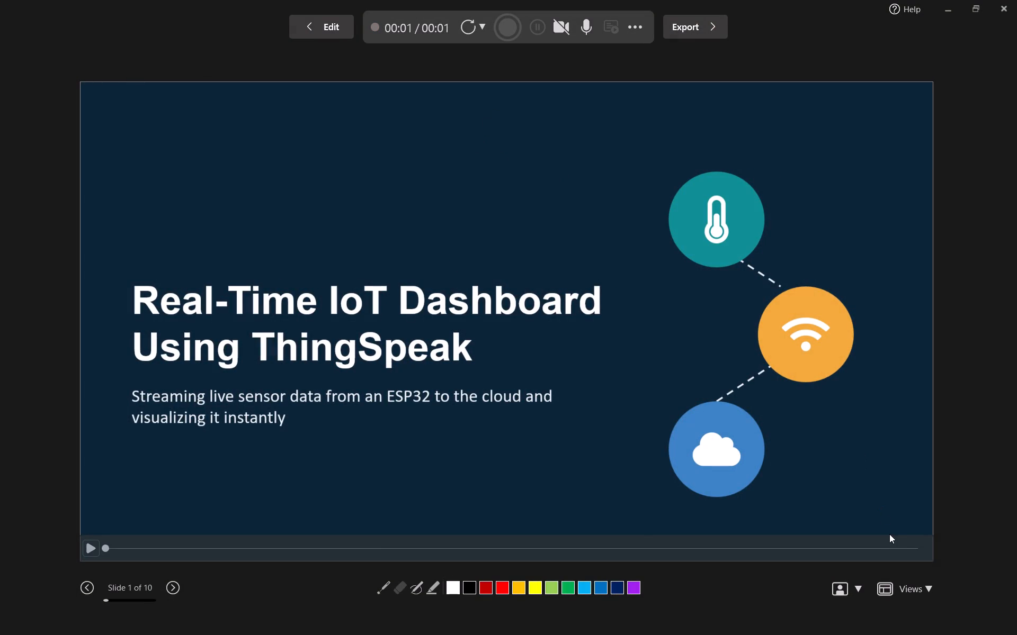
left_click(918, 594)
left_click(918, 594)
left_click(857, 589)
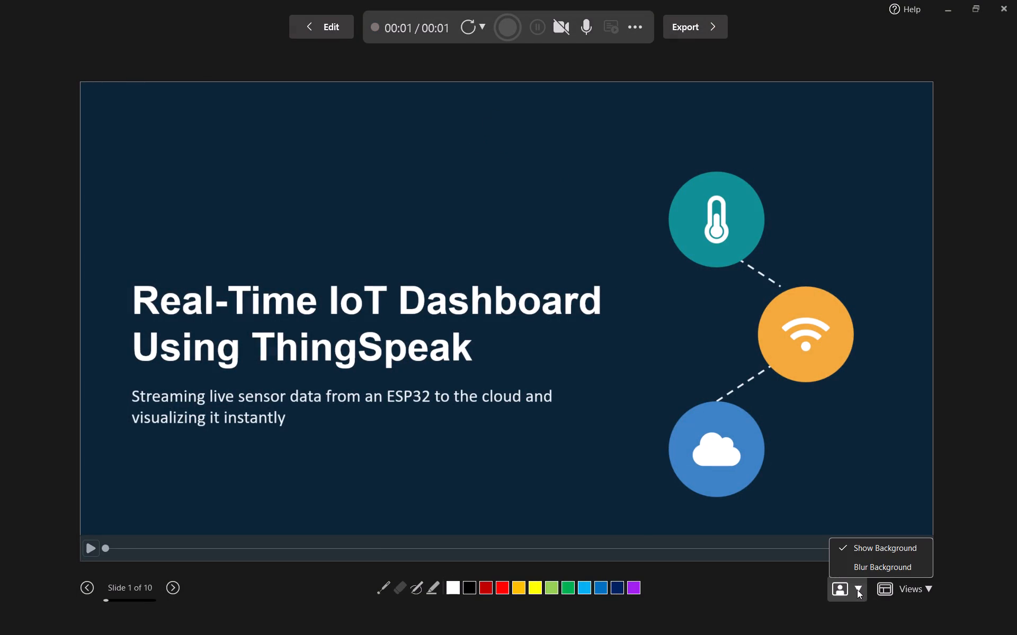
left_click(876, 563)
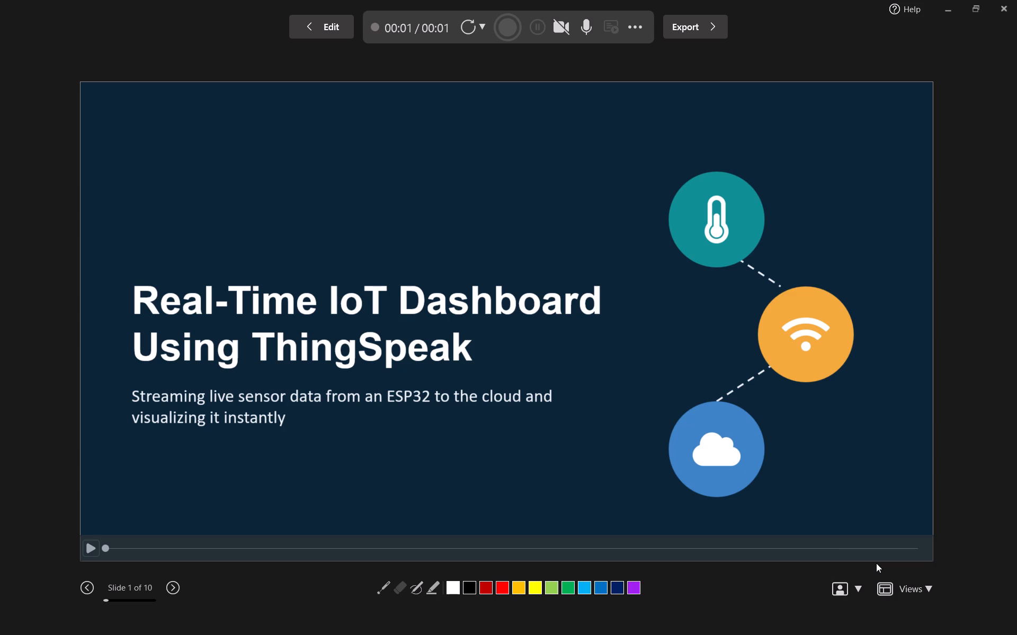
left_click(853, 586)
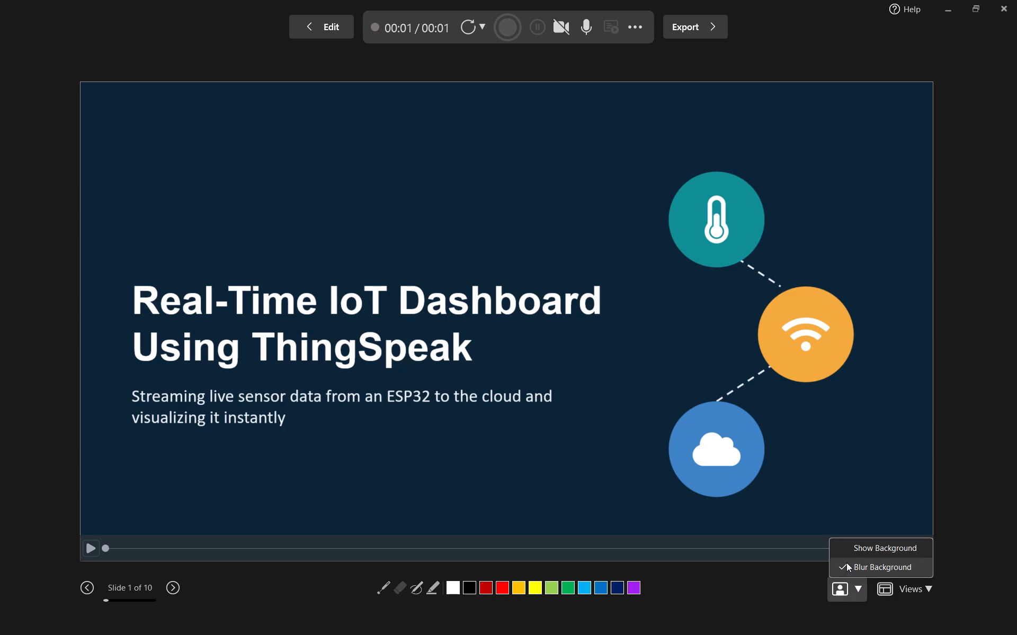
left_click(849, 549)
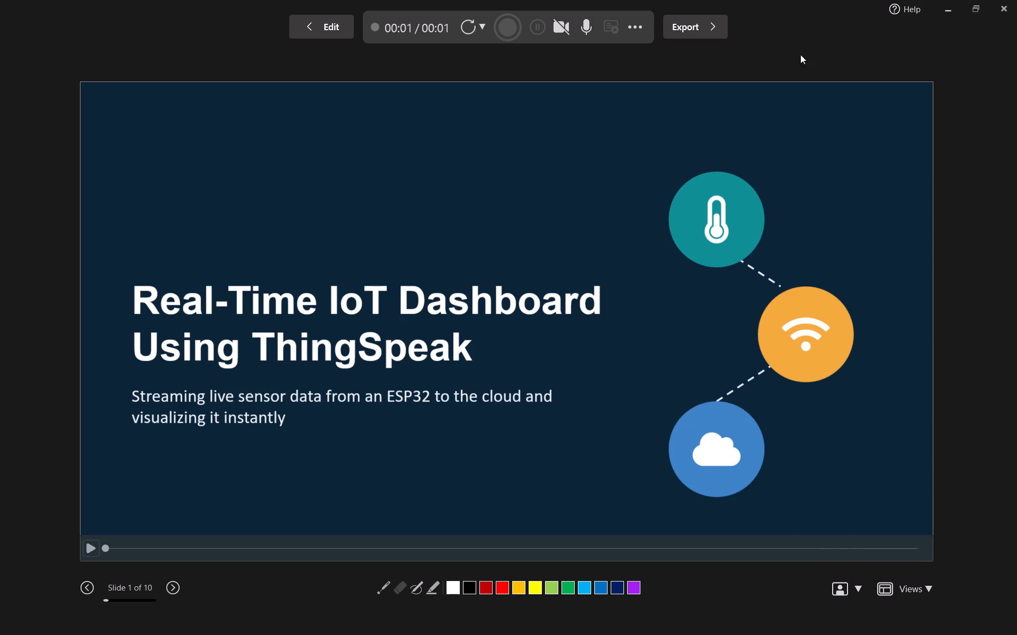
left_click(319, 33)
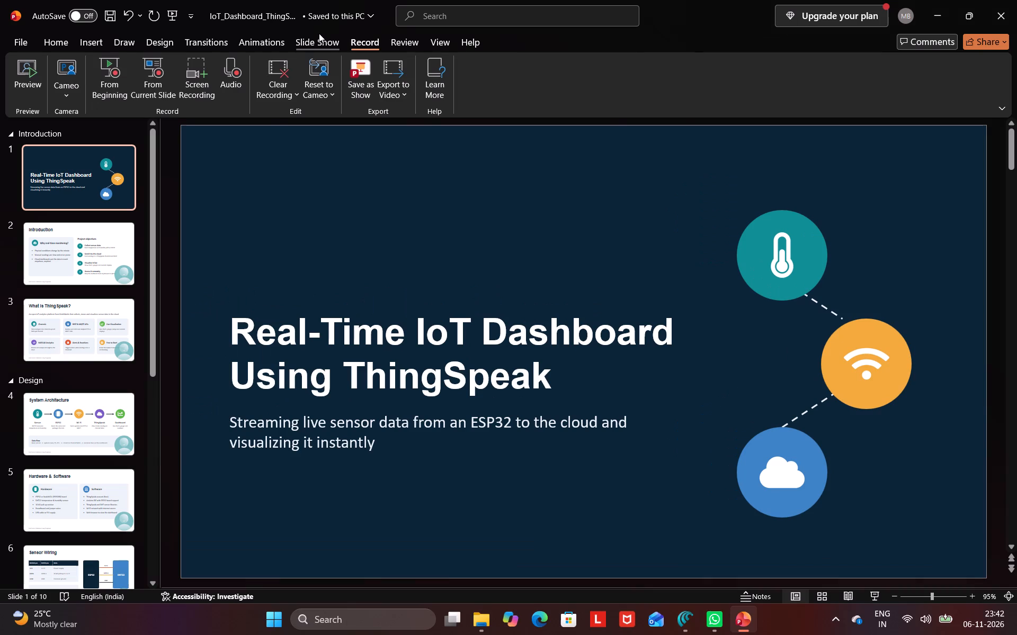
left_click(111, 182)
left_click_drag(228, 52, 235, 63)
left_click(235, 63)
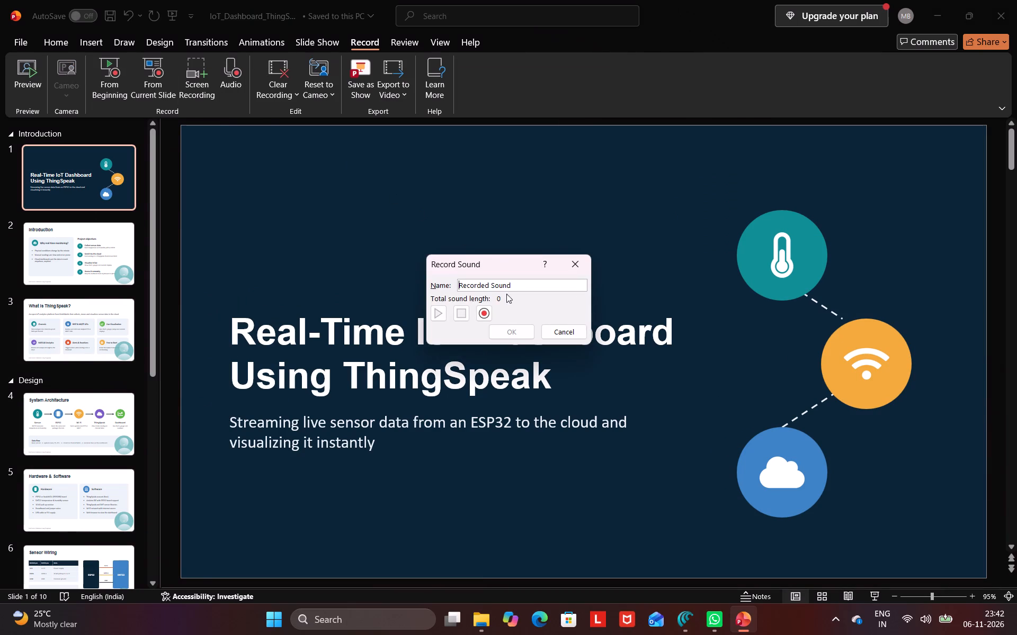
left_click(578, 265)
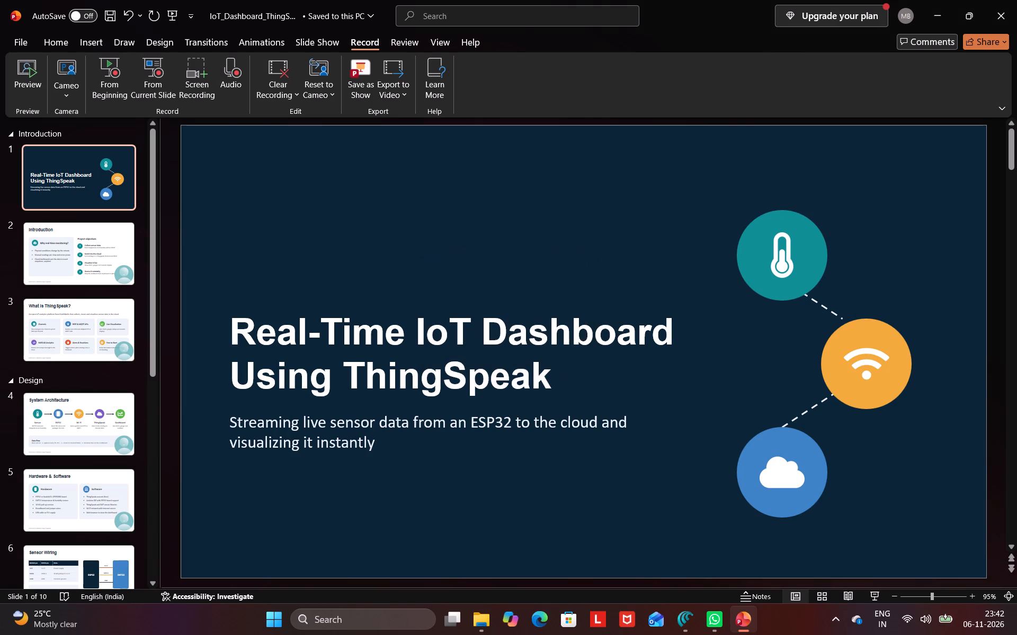
Open the recording view from the beginning, retake the video on all slides, and pause the new recording on slide 1.
left_click(114, 73)
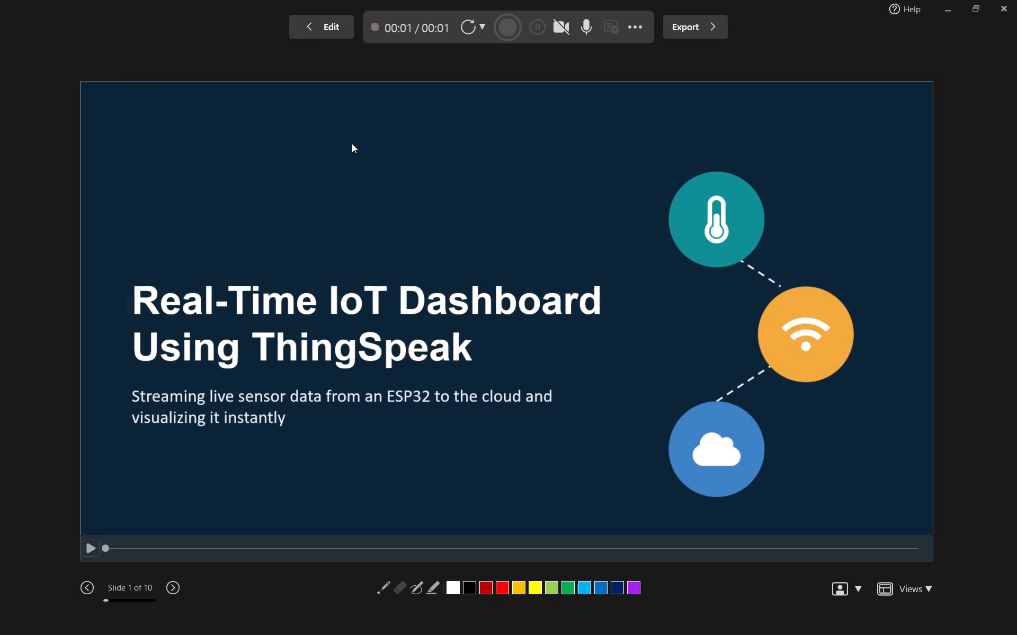
left_click(463, 23)
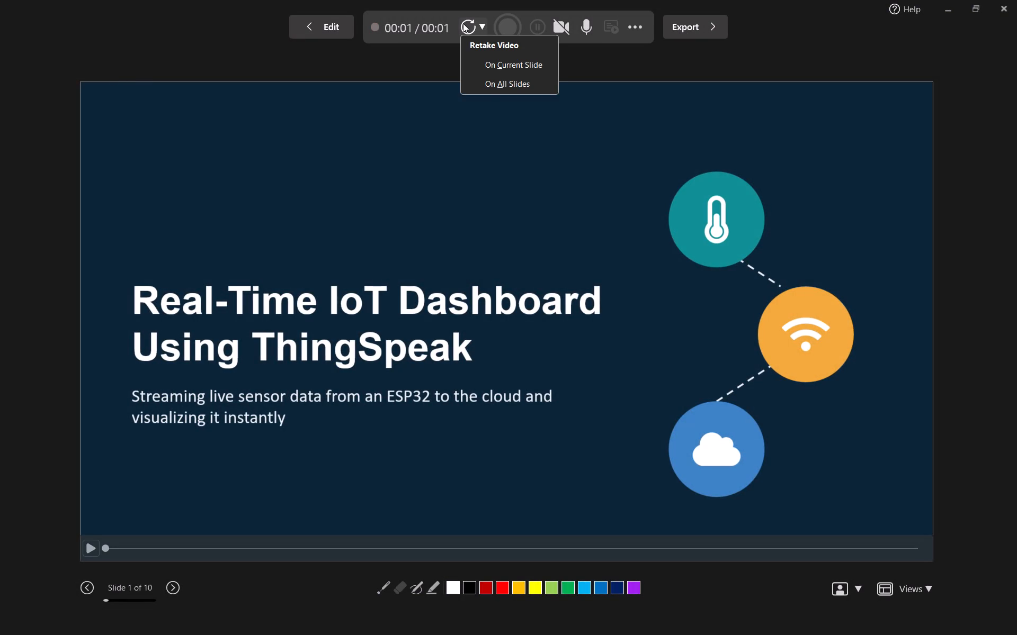
double_click(463, 23)
left_click(507, 86)
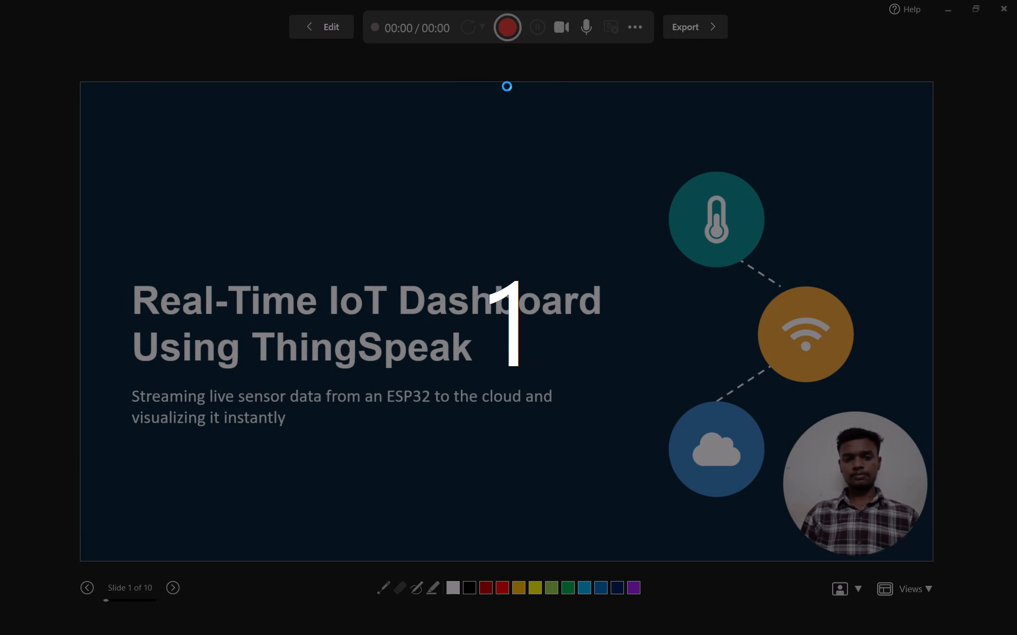
left_click(537, 32)
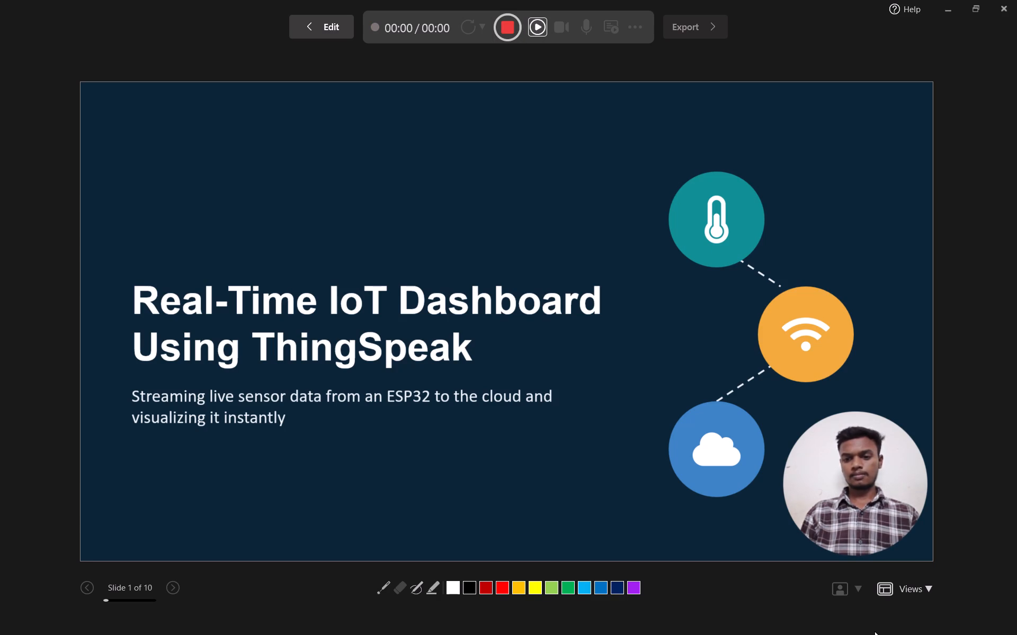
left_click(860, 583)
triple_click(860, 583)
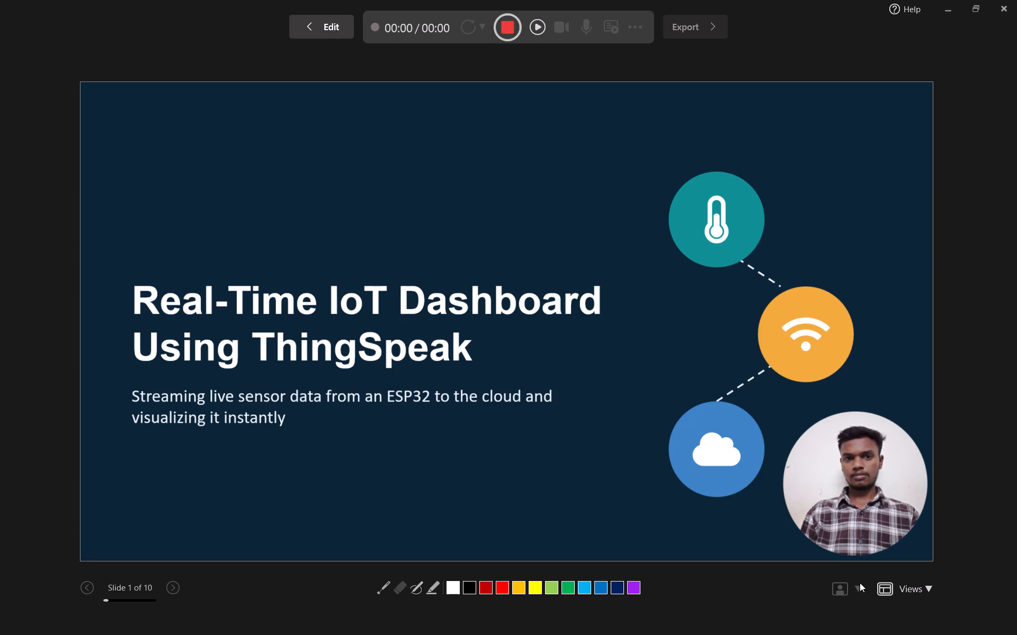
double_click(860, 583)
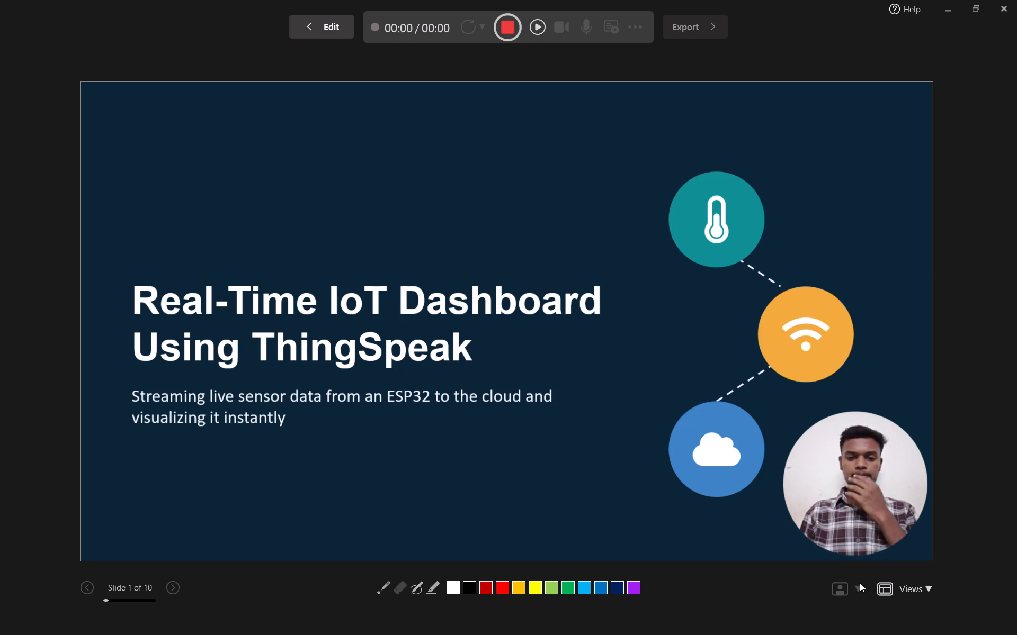
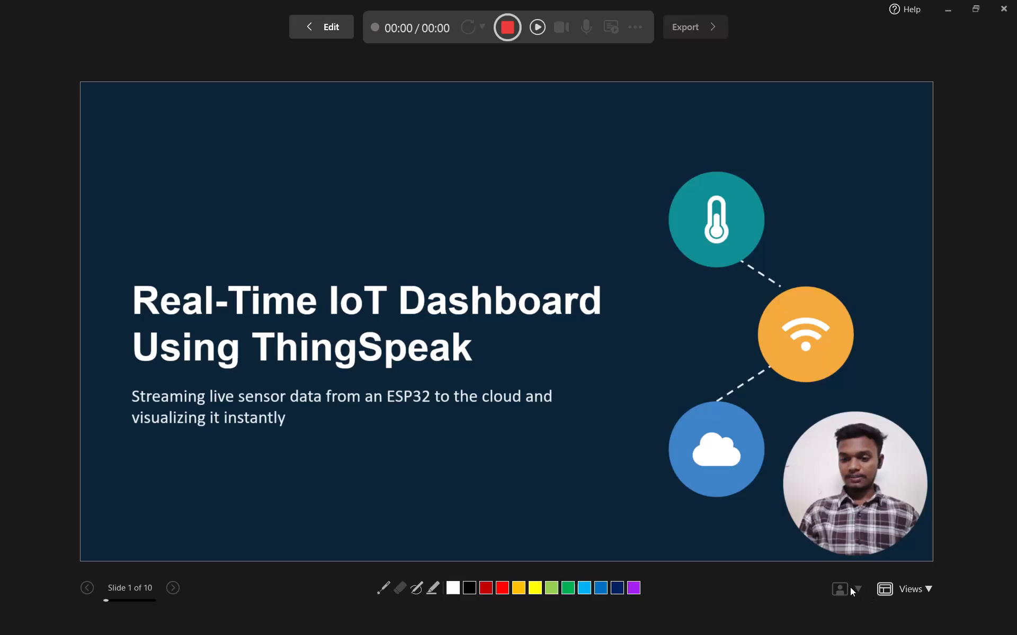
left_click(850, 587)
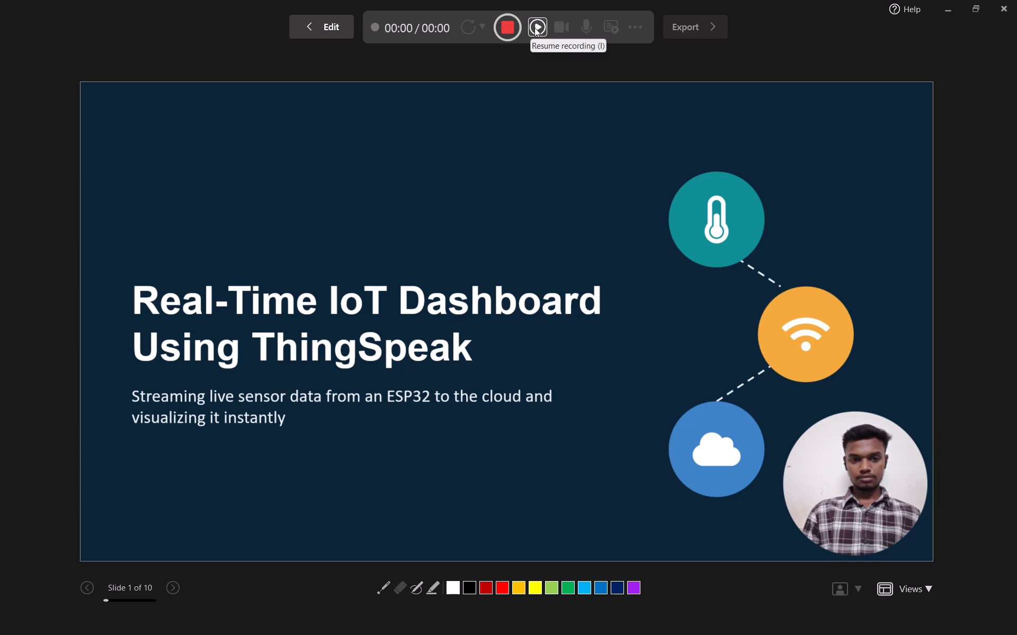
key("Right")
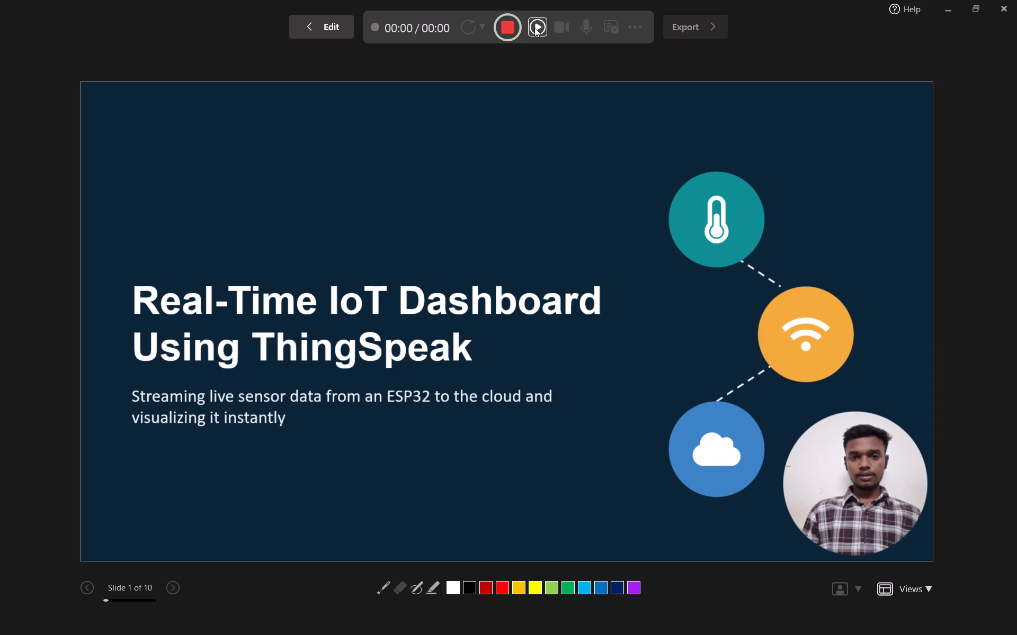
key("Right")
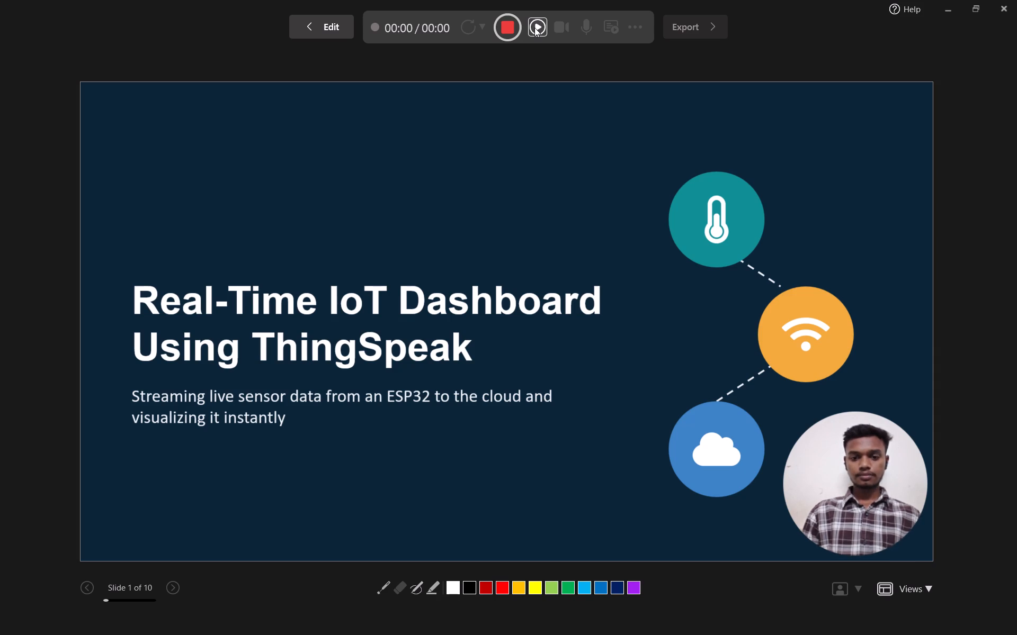
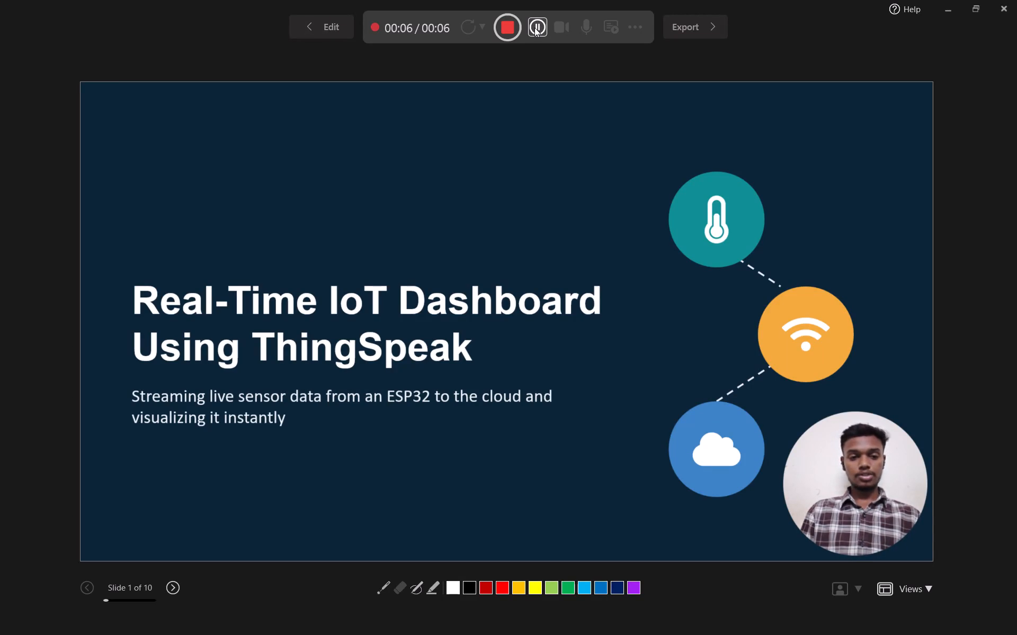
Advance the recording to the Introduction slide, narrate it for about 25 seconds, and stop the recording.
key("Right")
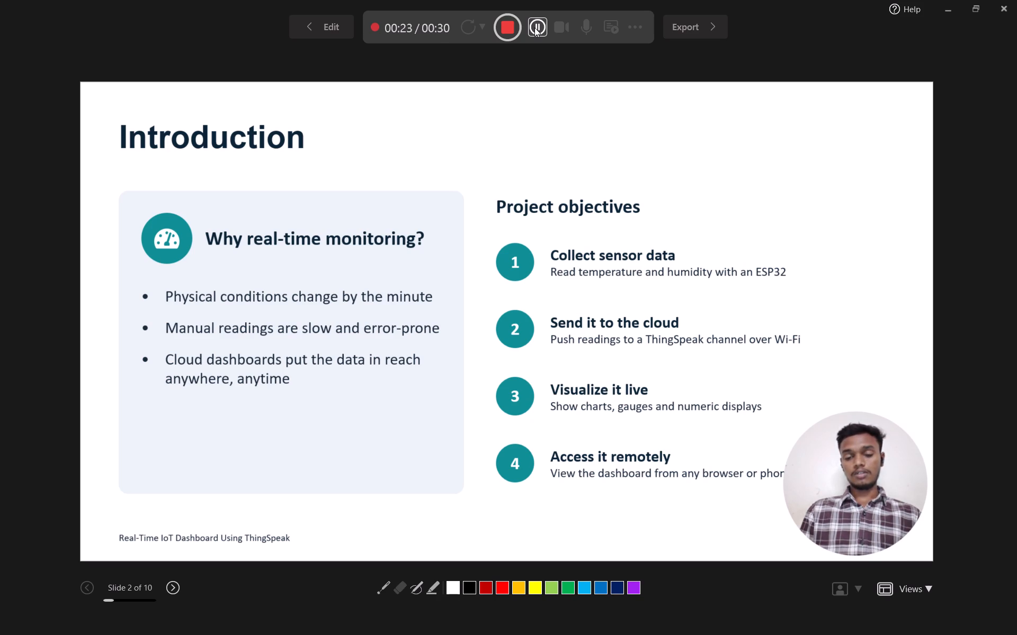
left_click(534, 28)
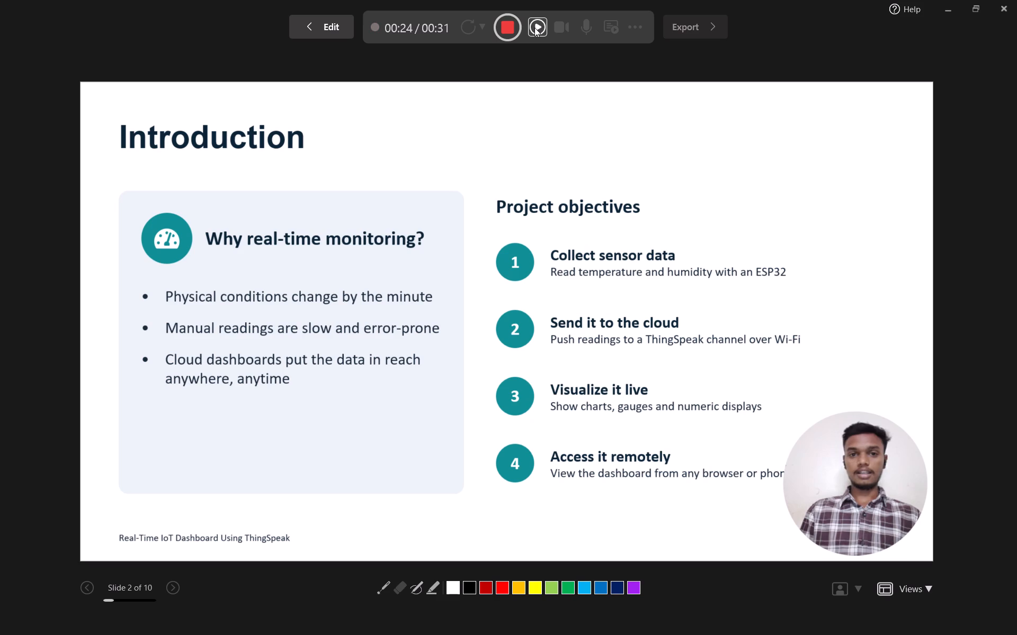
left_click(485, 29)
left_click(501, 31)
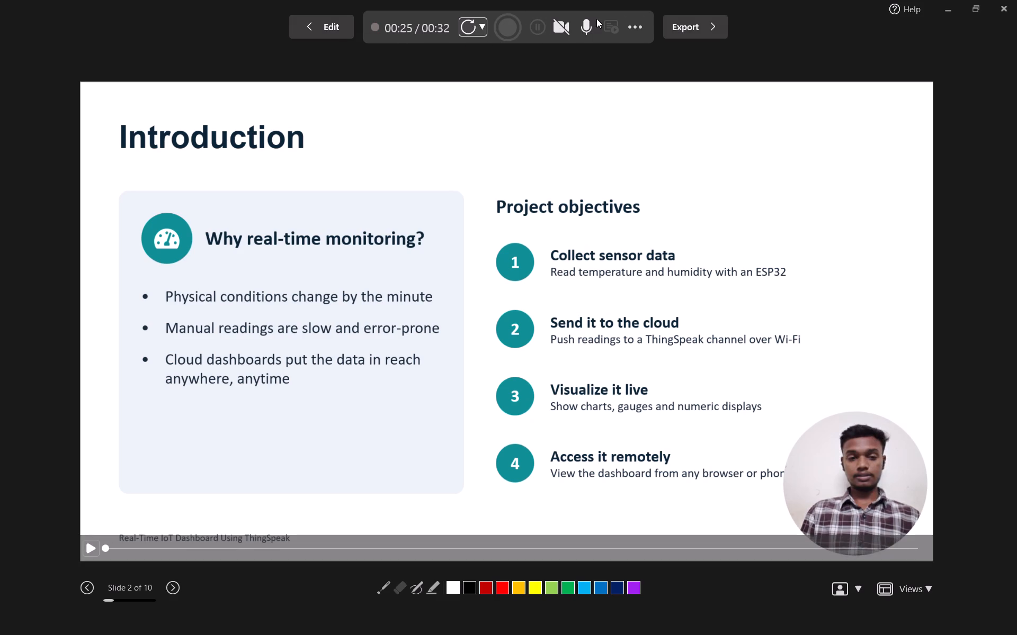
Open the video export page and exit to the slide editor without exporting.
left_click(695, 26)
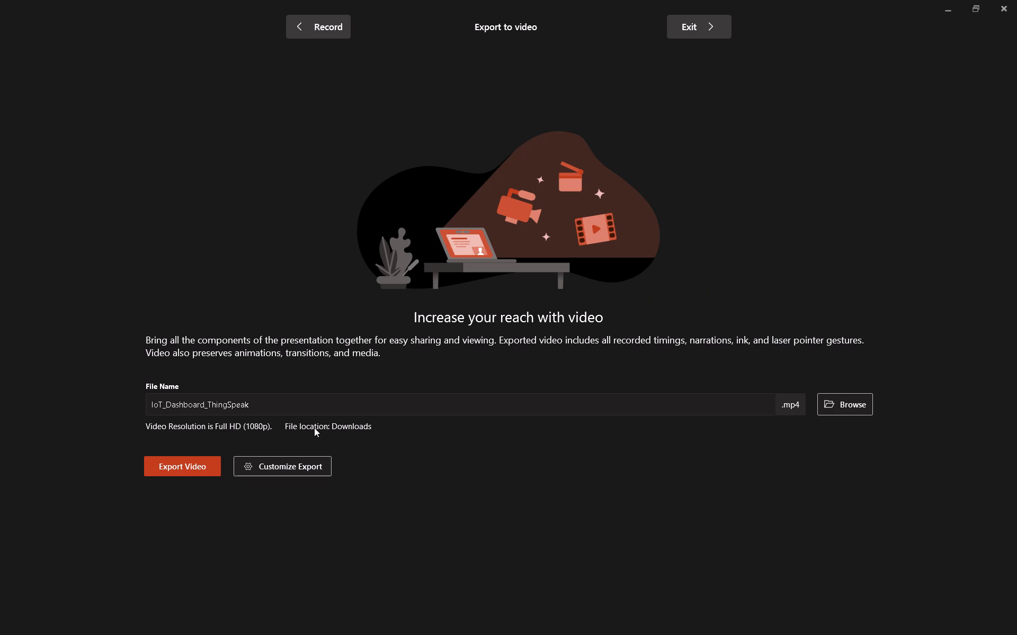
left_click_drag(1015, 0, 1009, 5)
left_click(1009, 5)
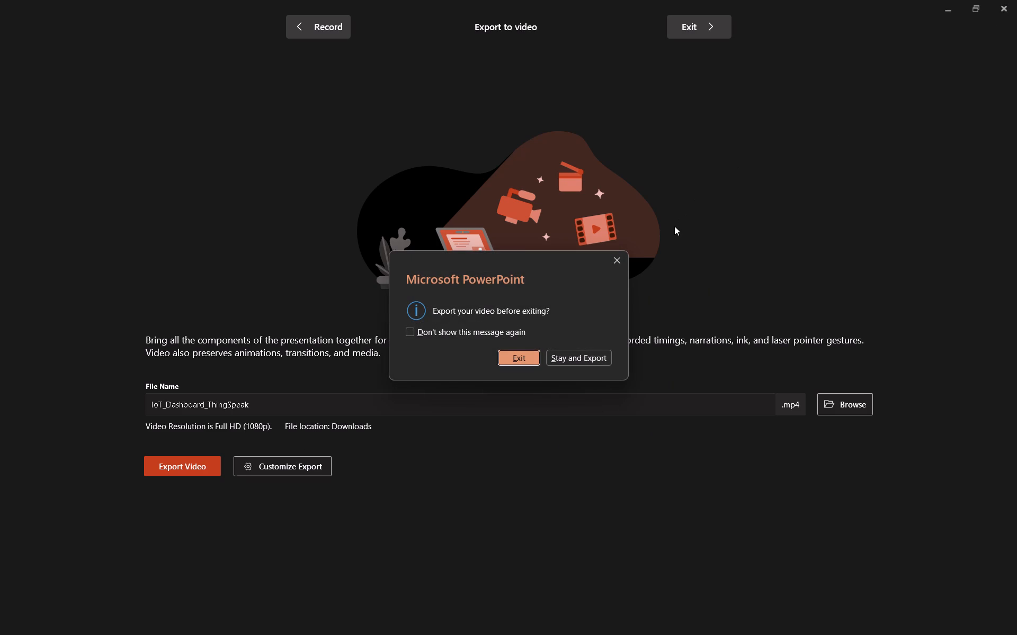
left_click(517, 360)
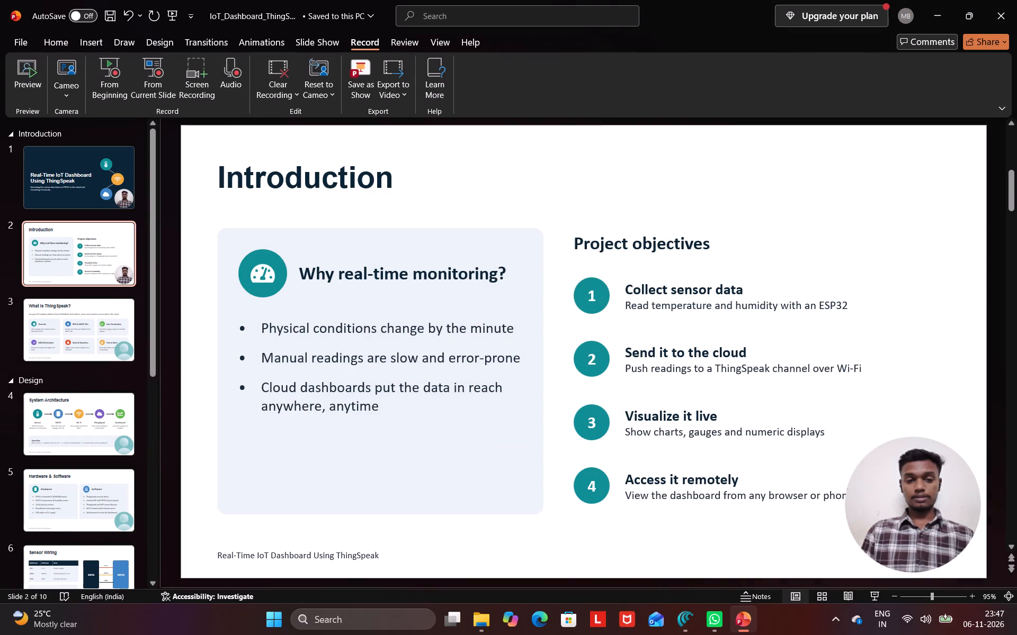
Delete the recorded camera videos from the Introduction slide and the title slide.
left_click(936, 512)
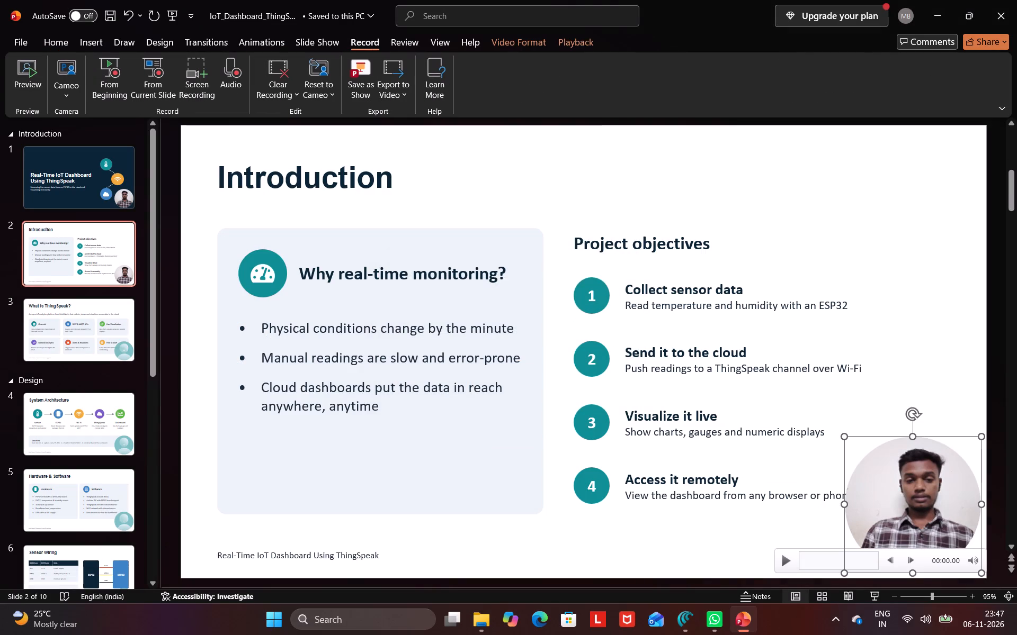
key("Delete")
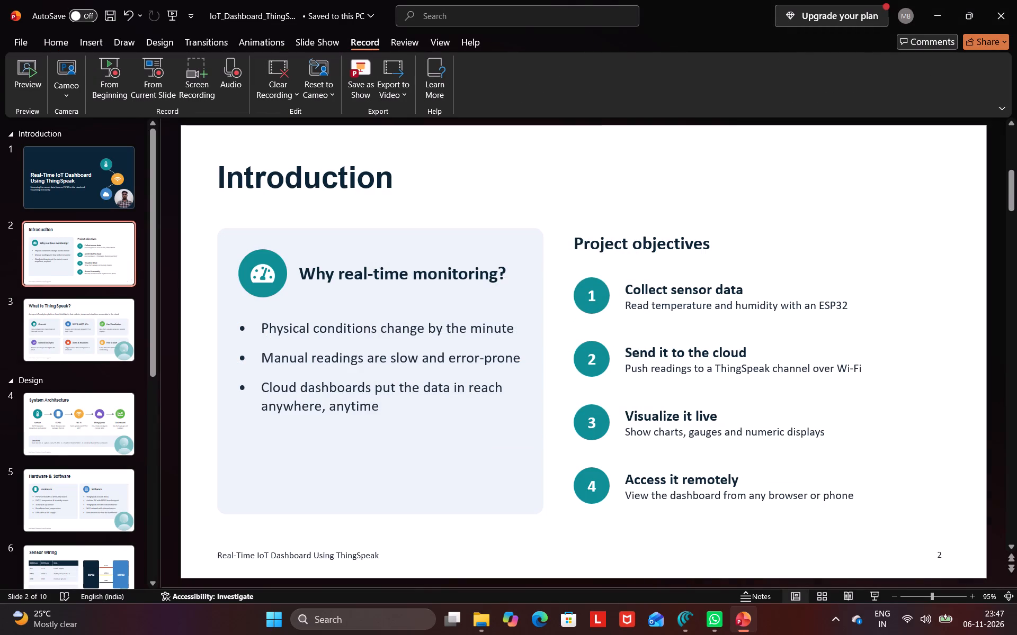
key("Up")
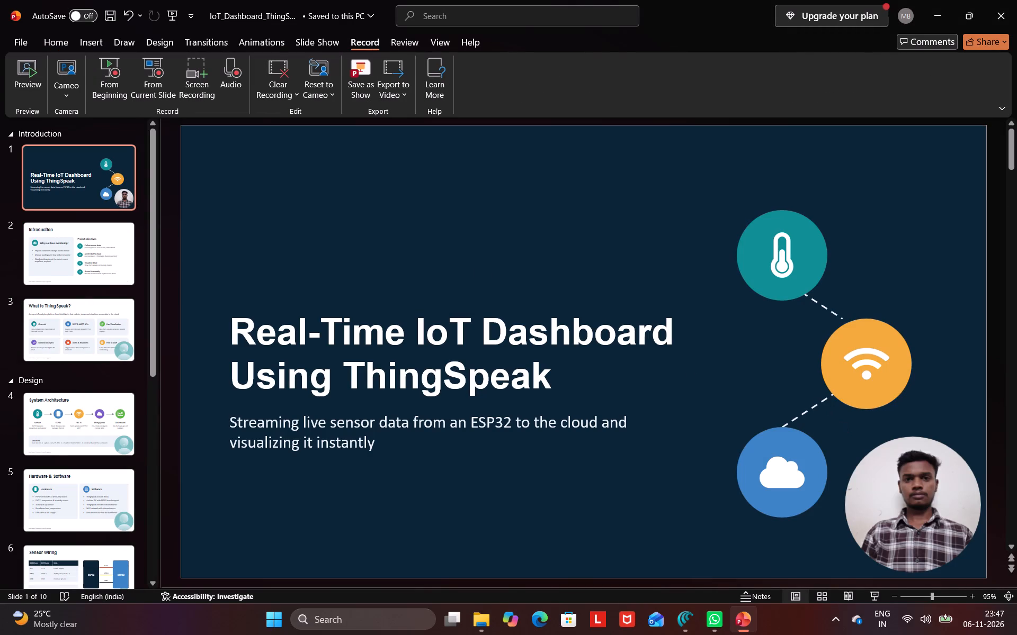
left_click(871, 458)
key("Delete")
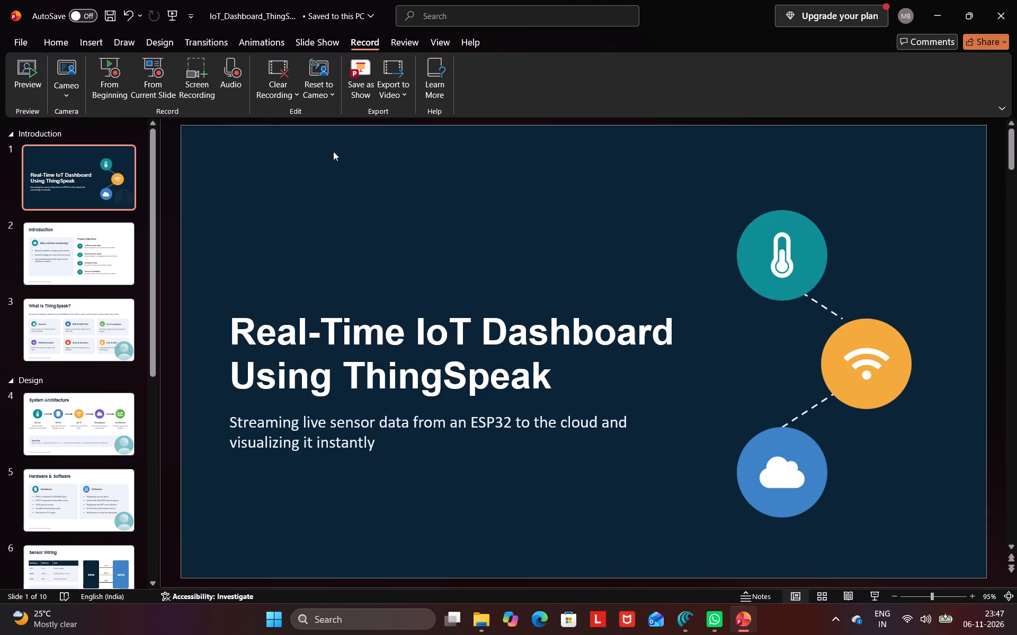
Start a recording session from the beginning, retake the video on all slides, and pause it at the title slide.
left_click(118, 65)
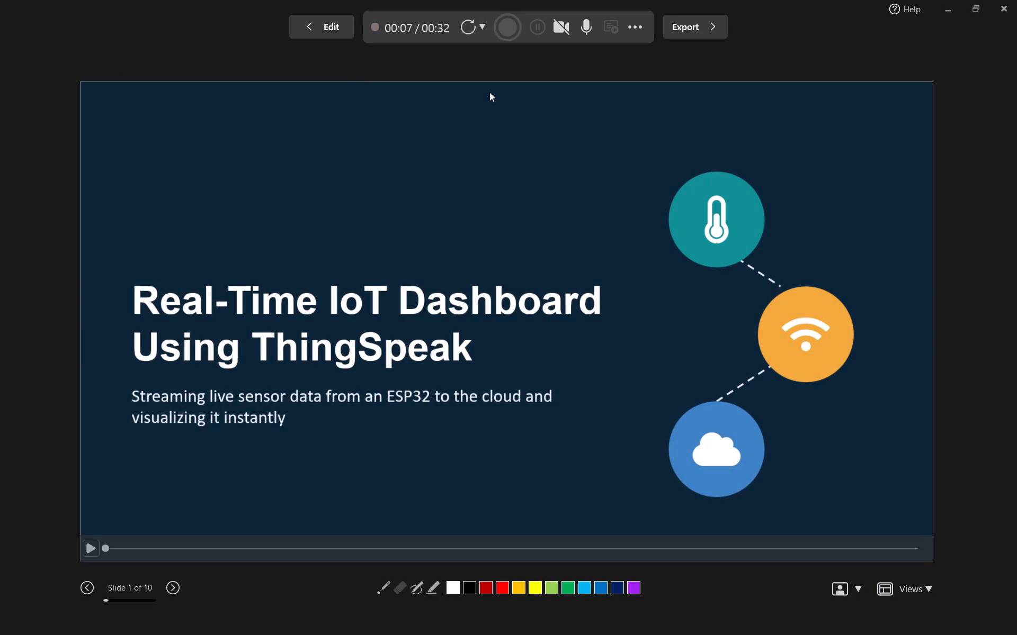
left_click(483, 23)
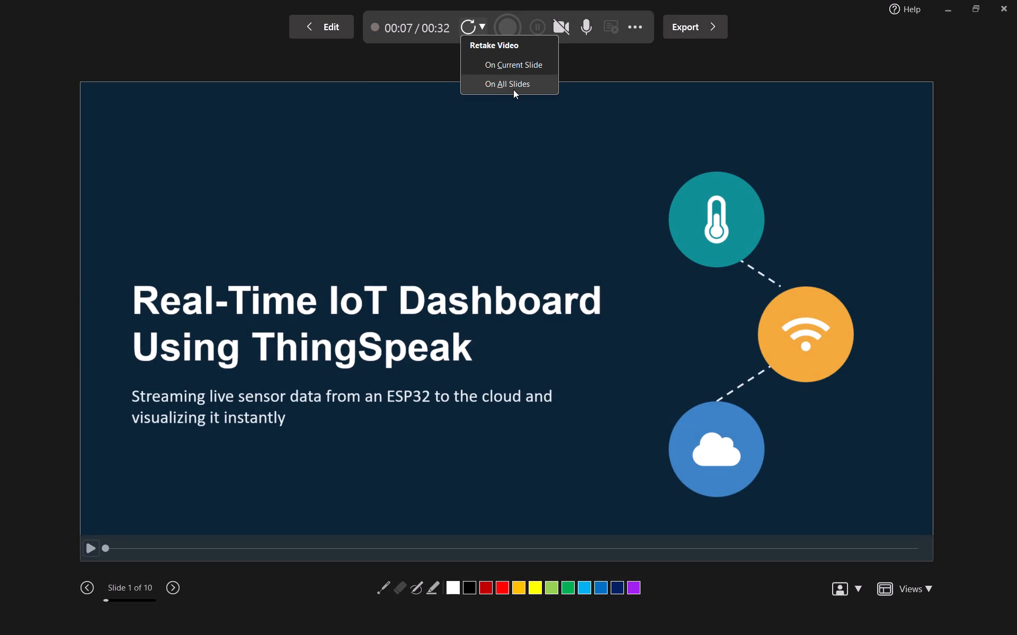
left_click(513, 89)
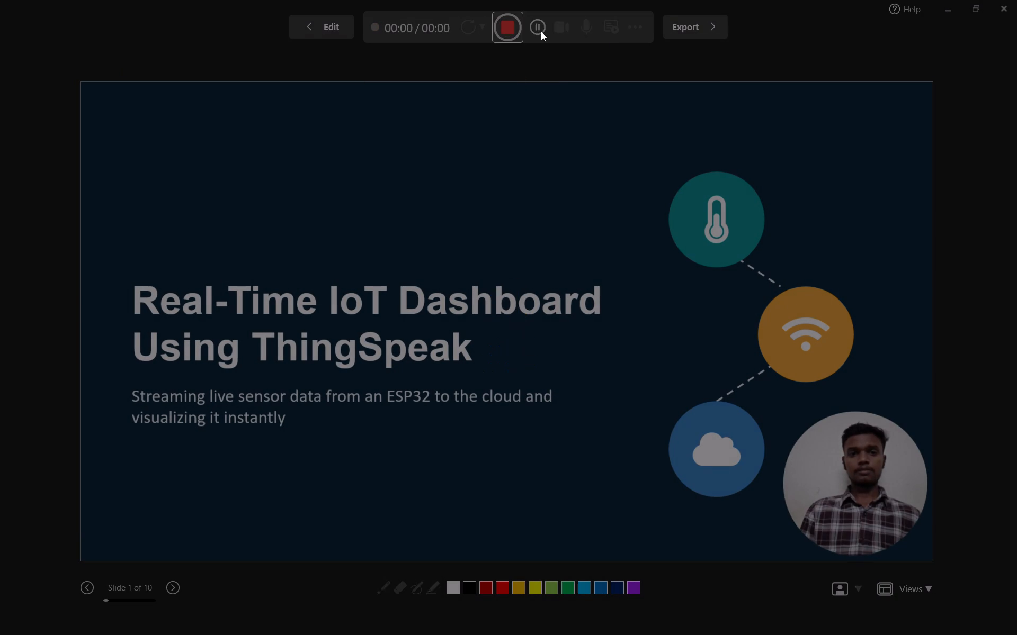
left_click(541, 31)
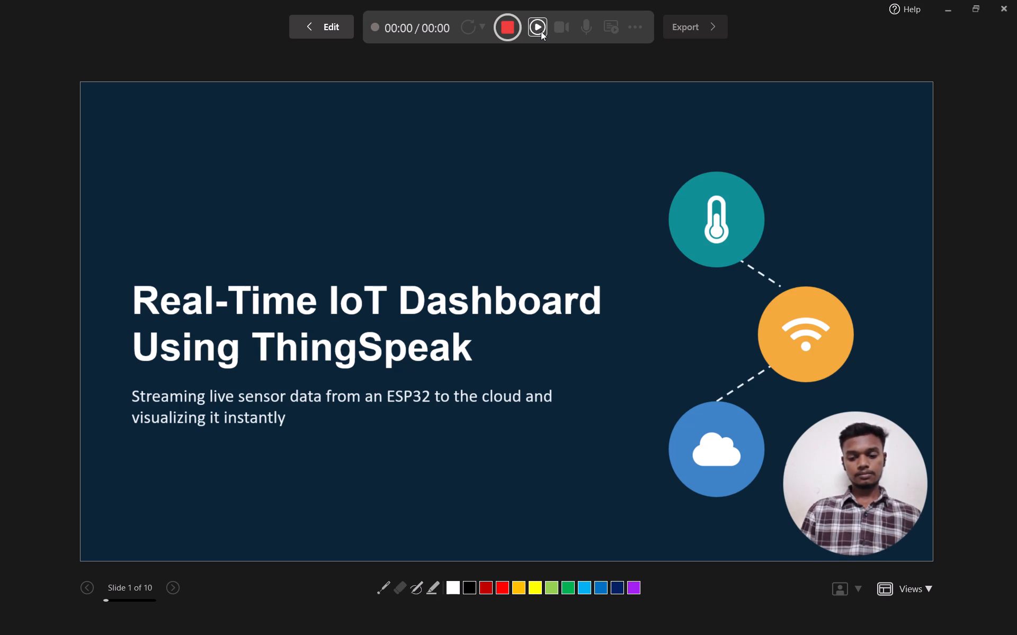
Resume recording on the title slide, narrate it for about 9 seconds, and pause.
key("Right")
key("Right")
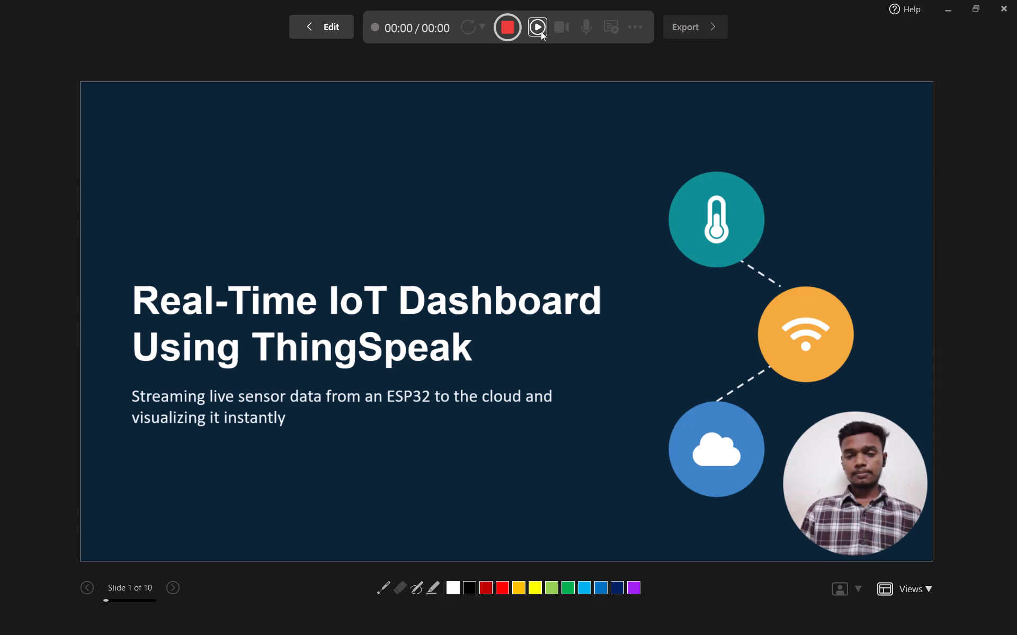
left_click(541, 31)
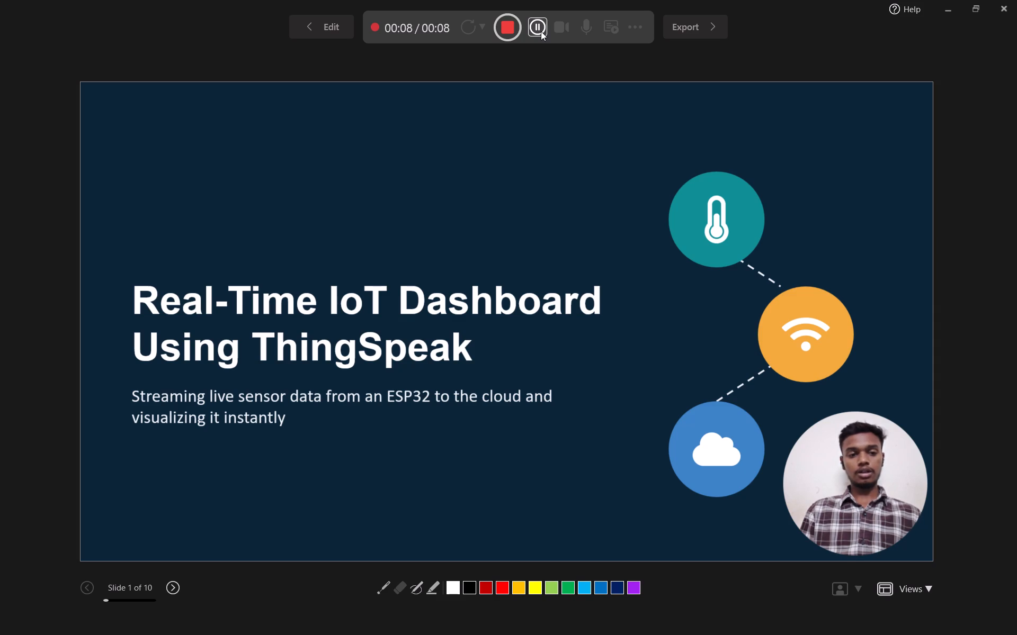
left_click(541, 31)
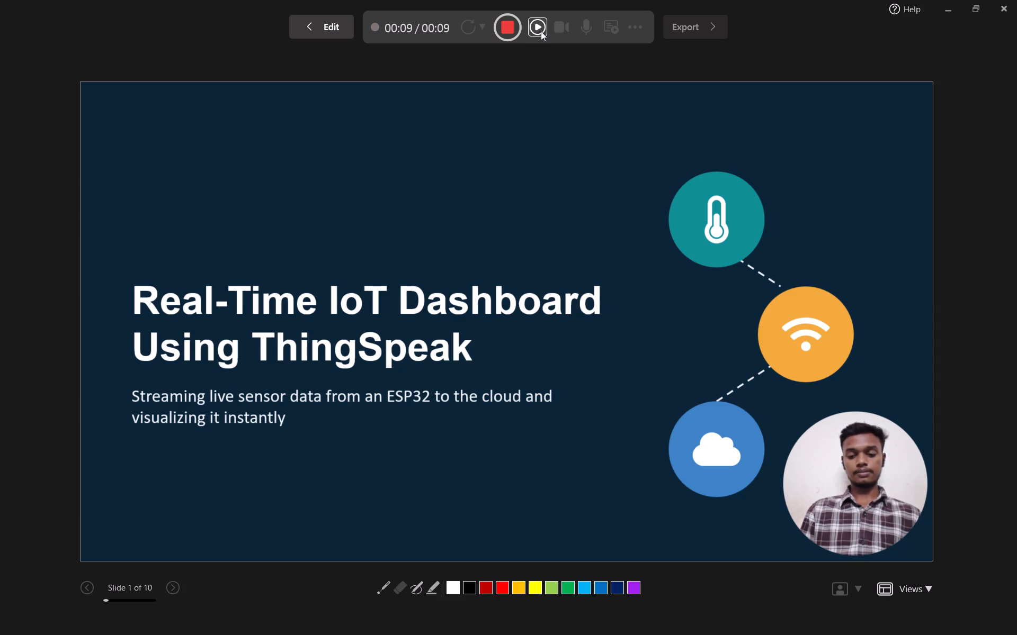
Resume the recording, advance it to the Introduction slide, and pause there.
key("Right")
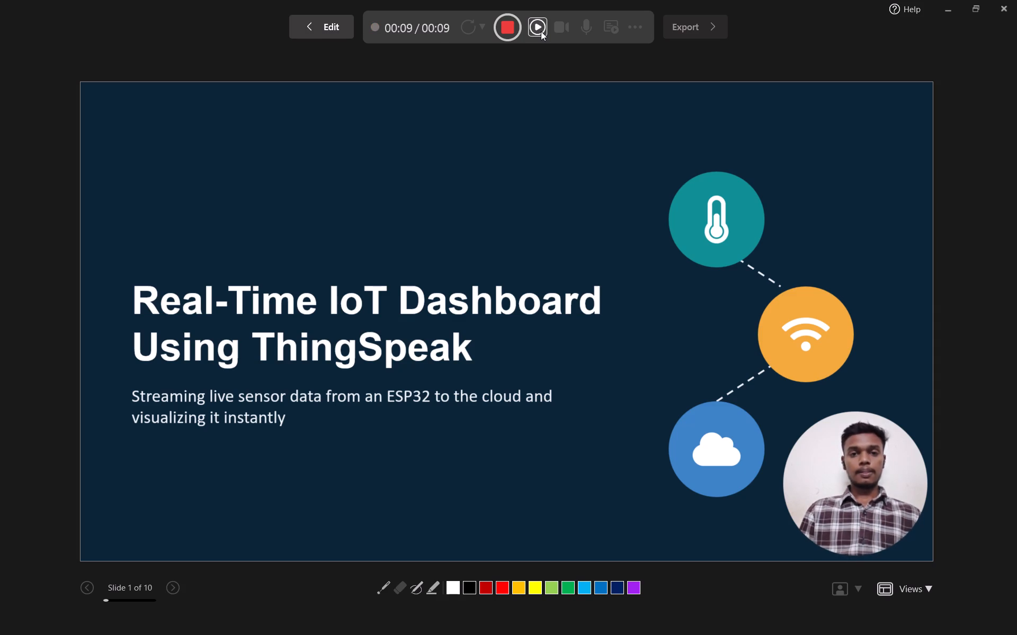
left_click(541, 31)
key("Right")
left_click(541, 31)
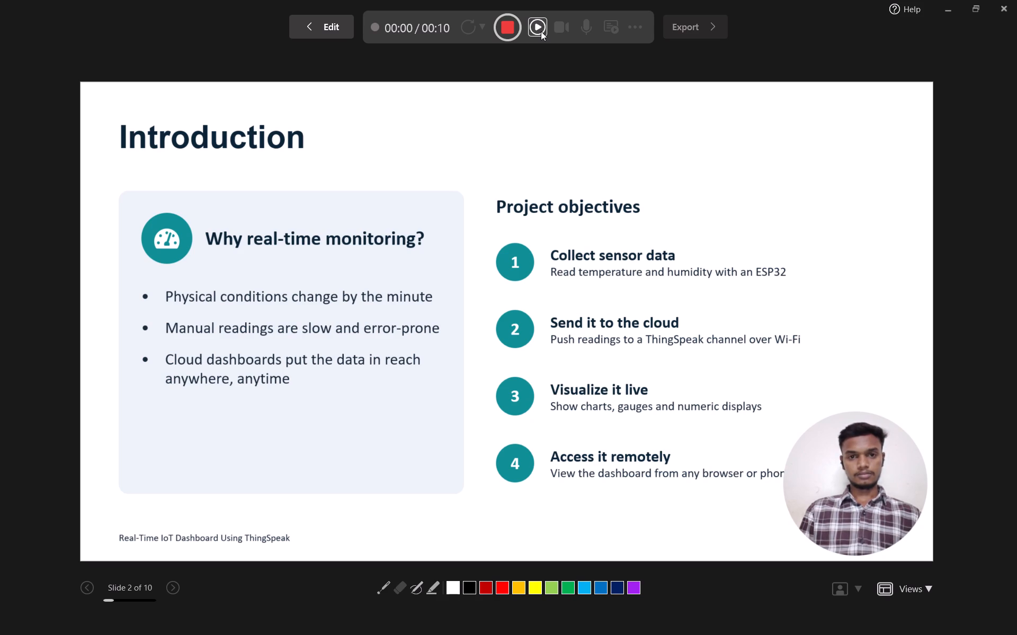
Resume recording on the Introduction slide, narrate it for about 9 seconds, and pause.
left_click(541, 31)
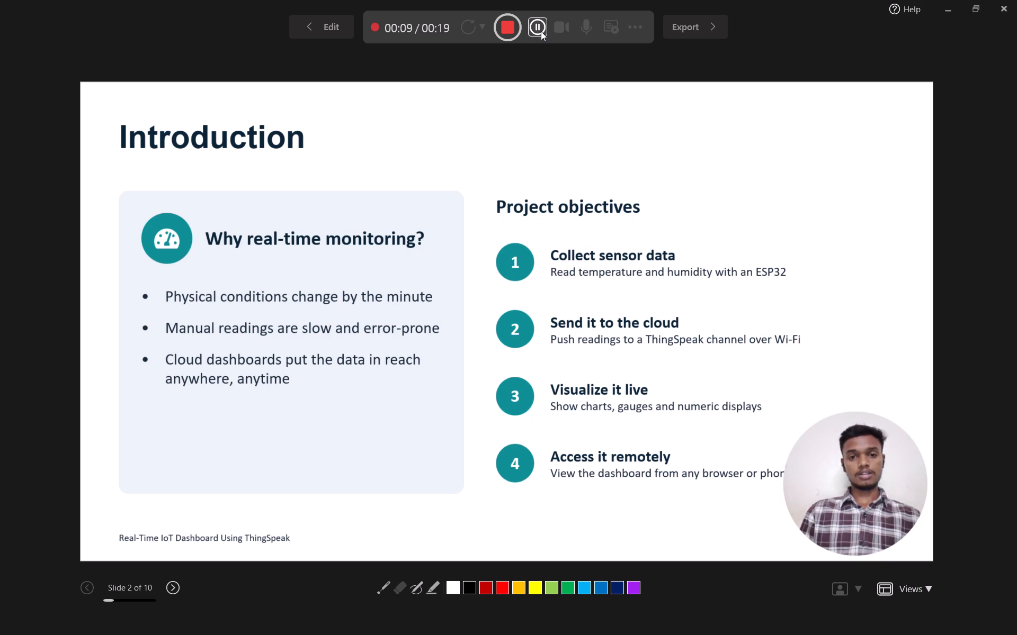
left_click(541, 31)
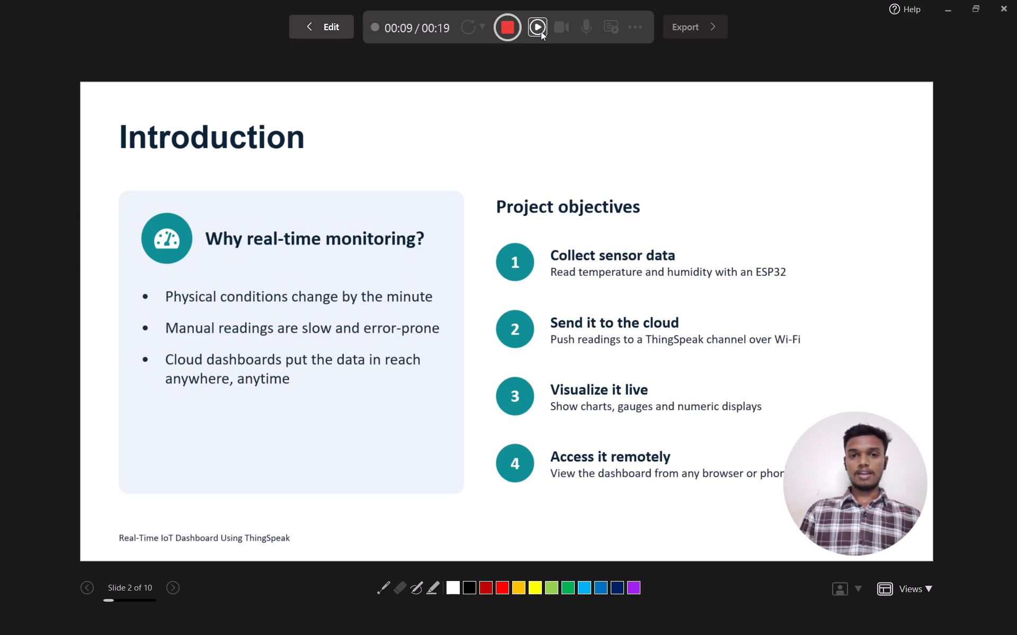
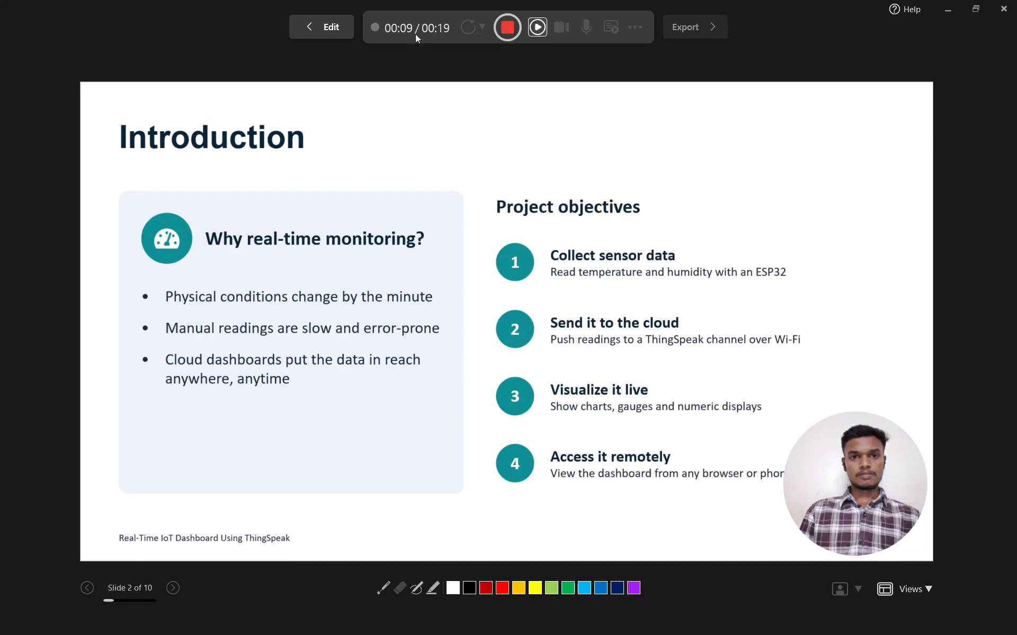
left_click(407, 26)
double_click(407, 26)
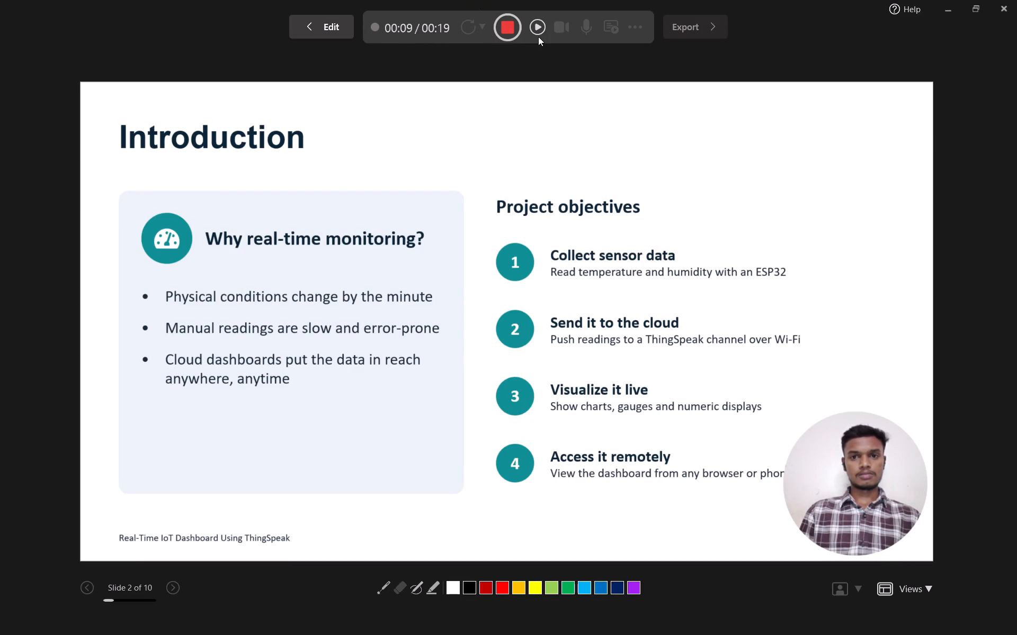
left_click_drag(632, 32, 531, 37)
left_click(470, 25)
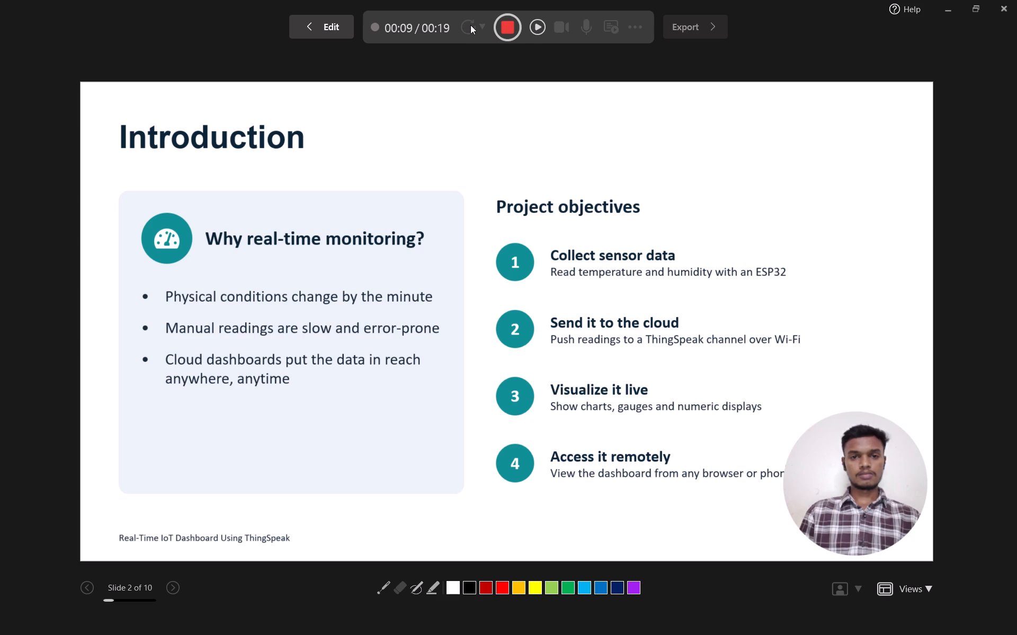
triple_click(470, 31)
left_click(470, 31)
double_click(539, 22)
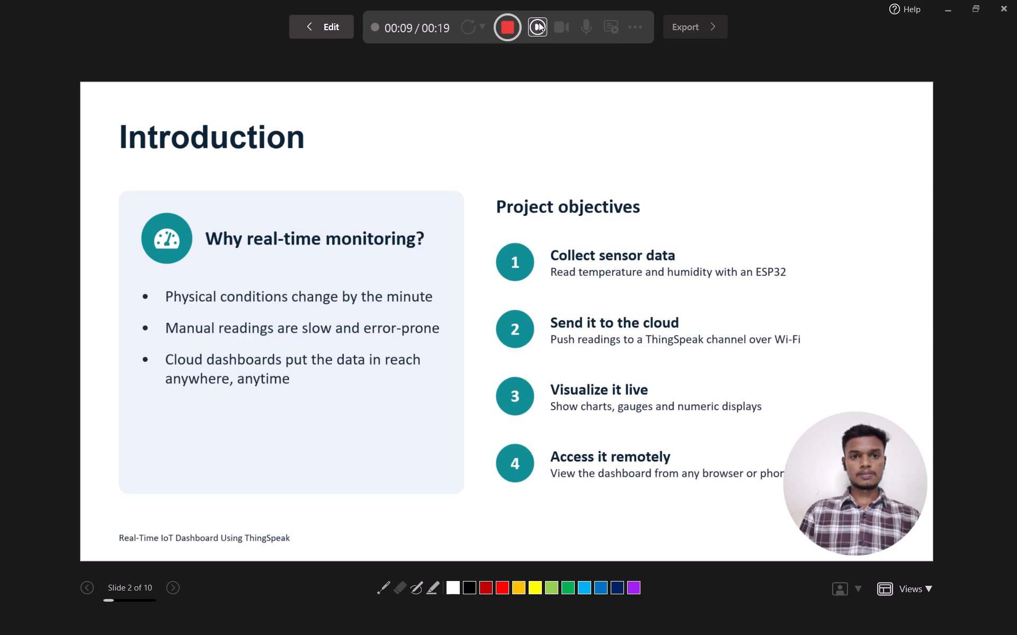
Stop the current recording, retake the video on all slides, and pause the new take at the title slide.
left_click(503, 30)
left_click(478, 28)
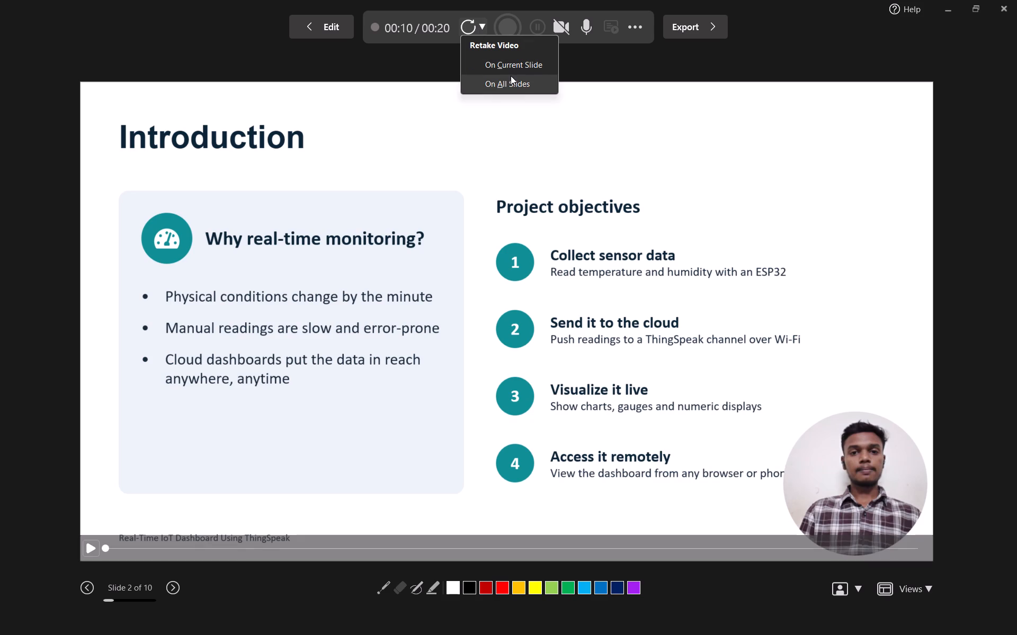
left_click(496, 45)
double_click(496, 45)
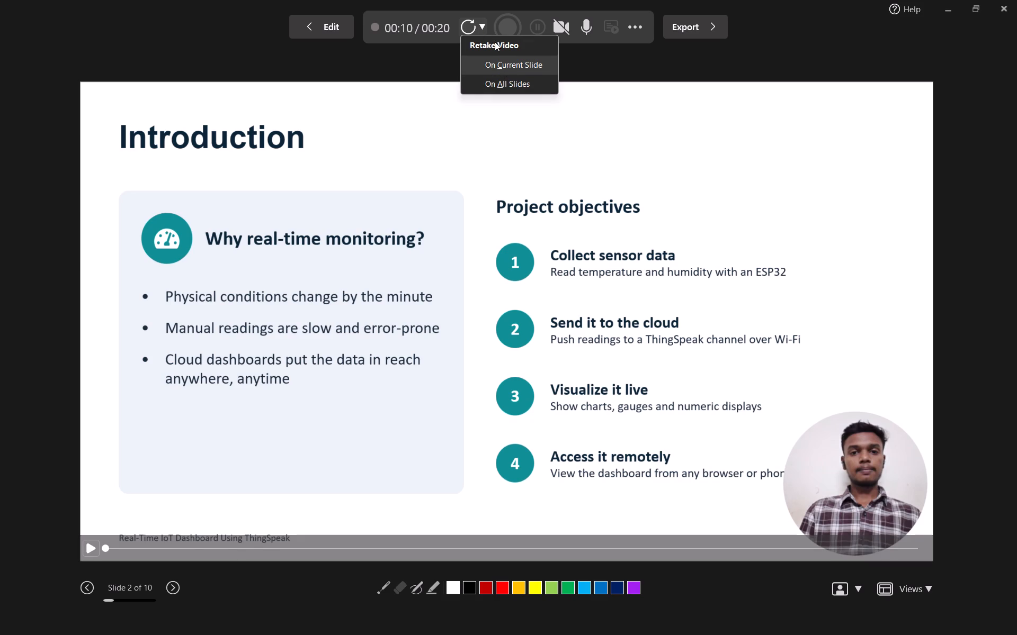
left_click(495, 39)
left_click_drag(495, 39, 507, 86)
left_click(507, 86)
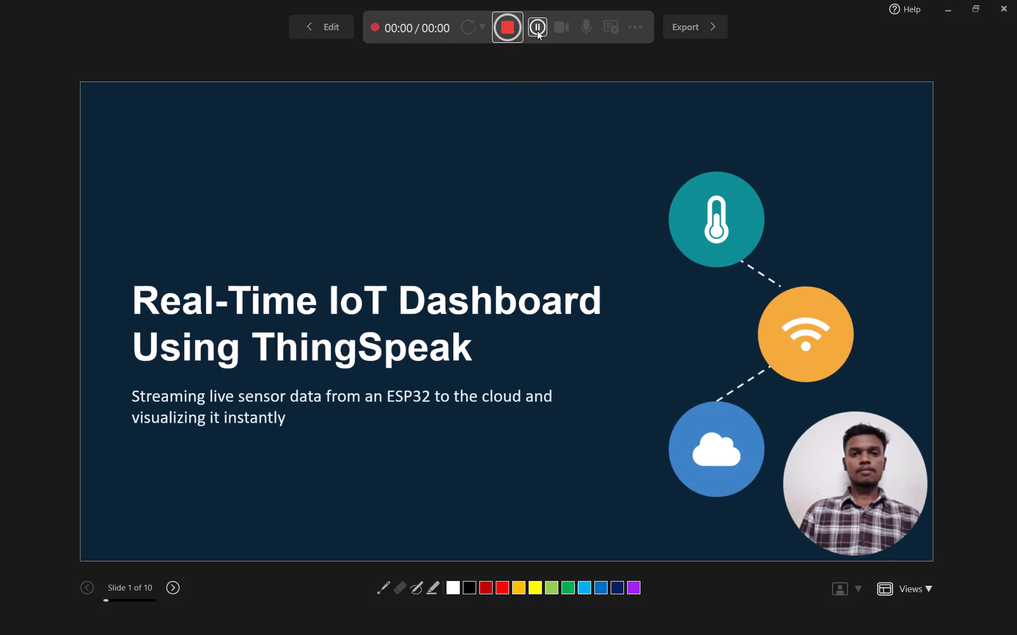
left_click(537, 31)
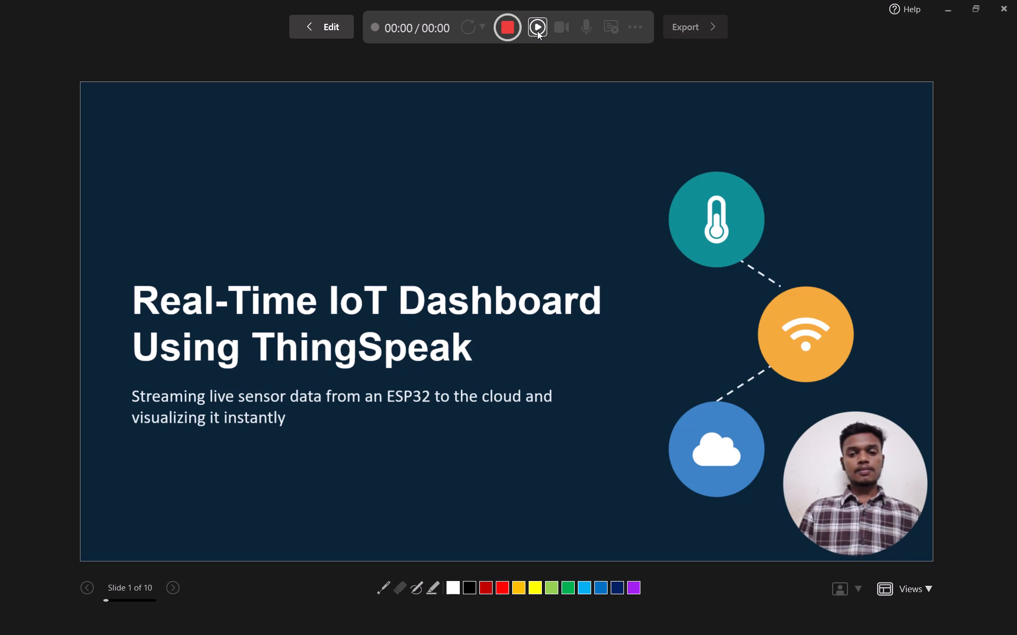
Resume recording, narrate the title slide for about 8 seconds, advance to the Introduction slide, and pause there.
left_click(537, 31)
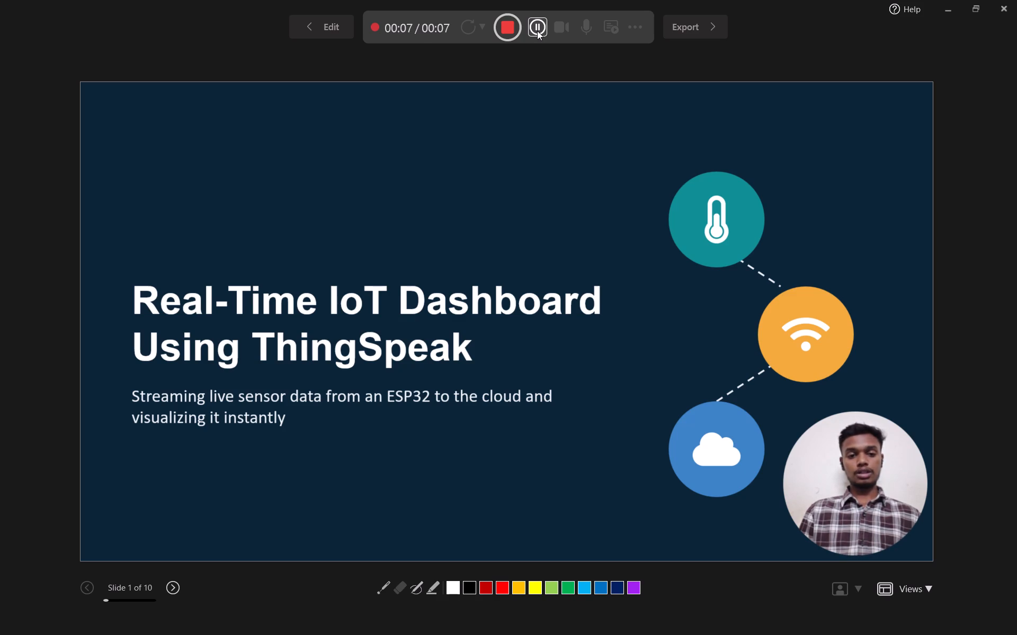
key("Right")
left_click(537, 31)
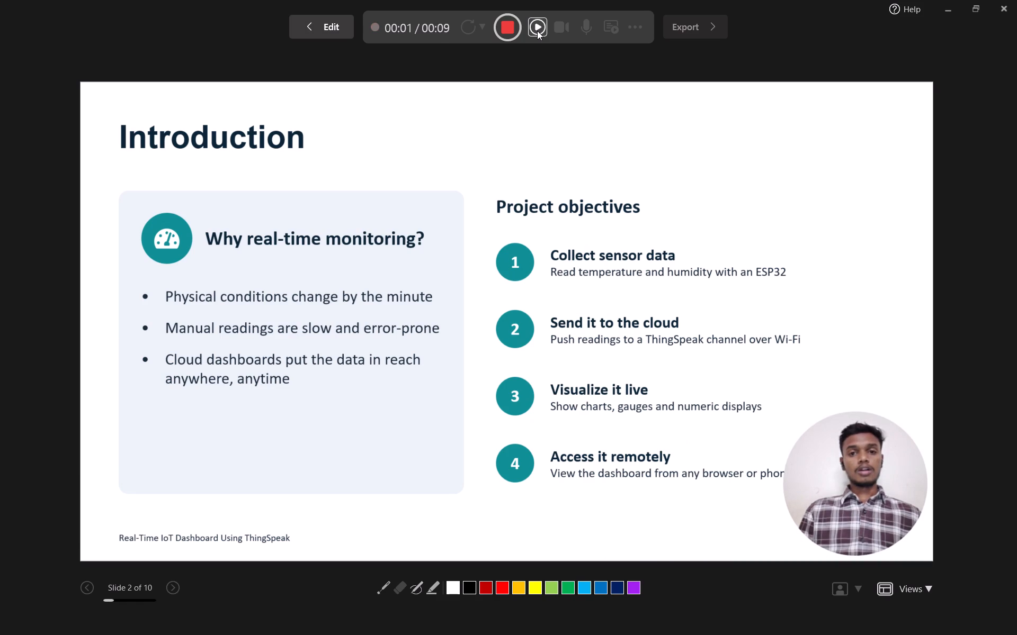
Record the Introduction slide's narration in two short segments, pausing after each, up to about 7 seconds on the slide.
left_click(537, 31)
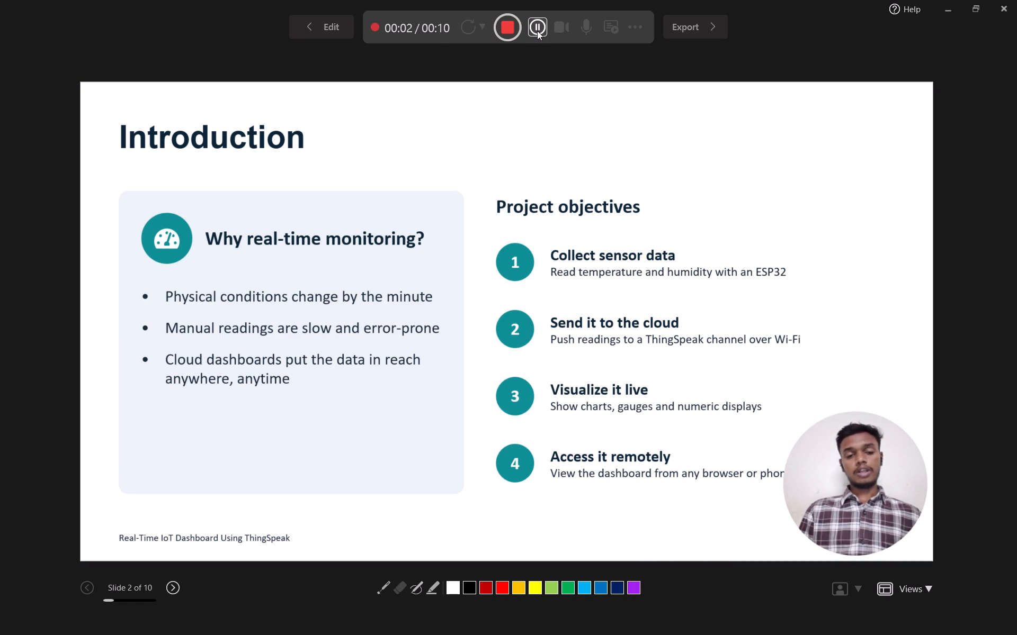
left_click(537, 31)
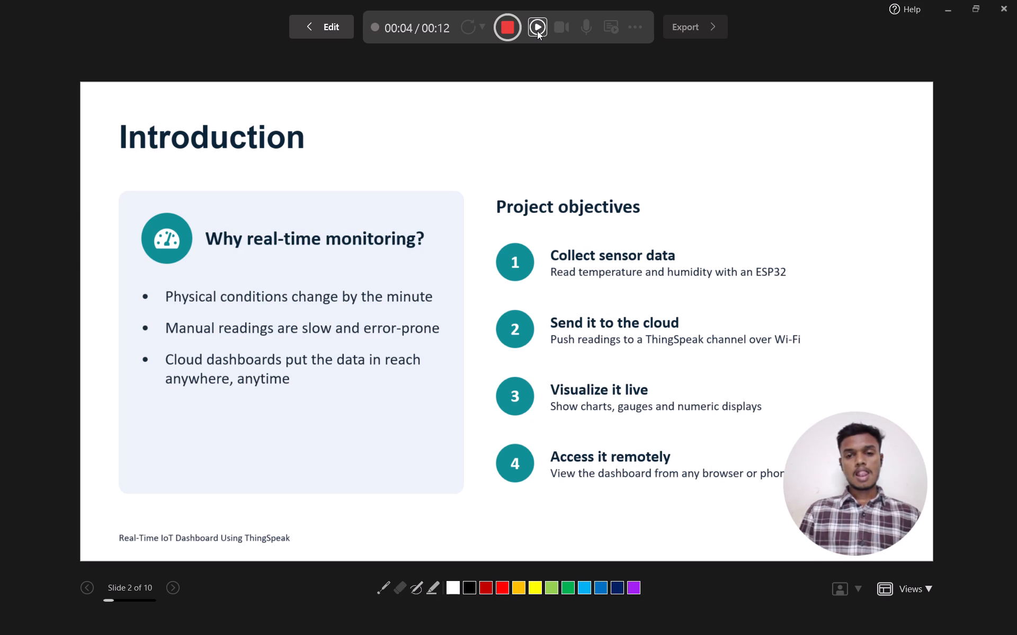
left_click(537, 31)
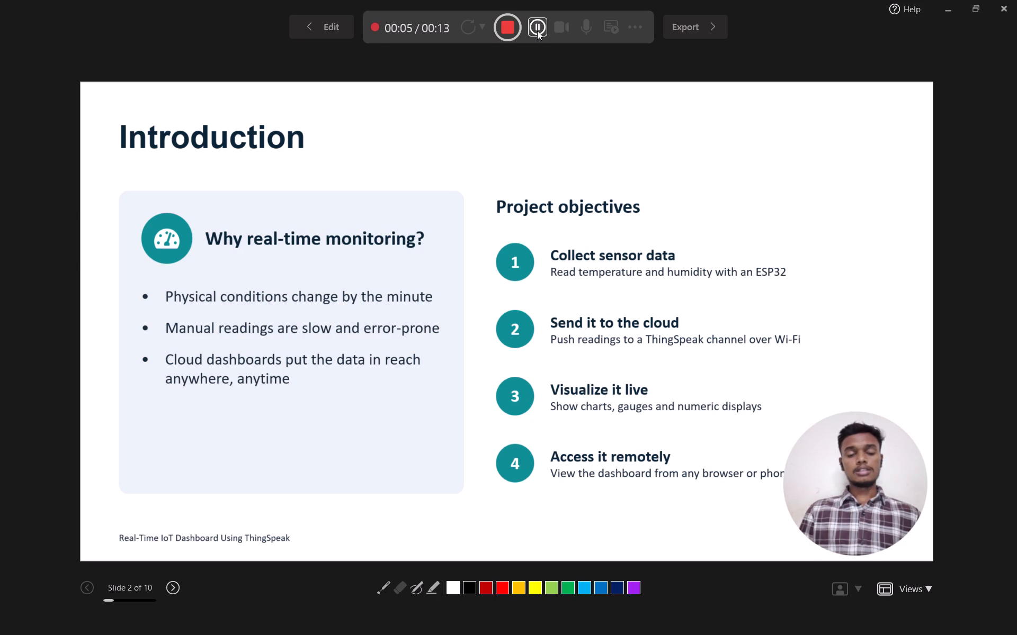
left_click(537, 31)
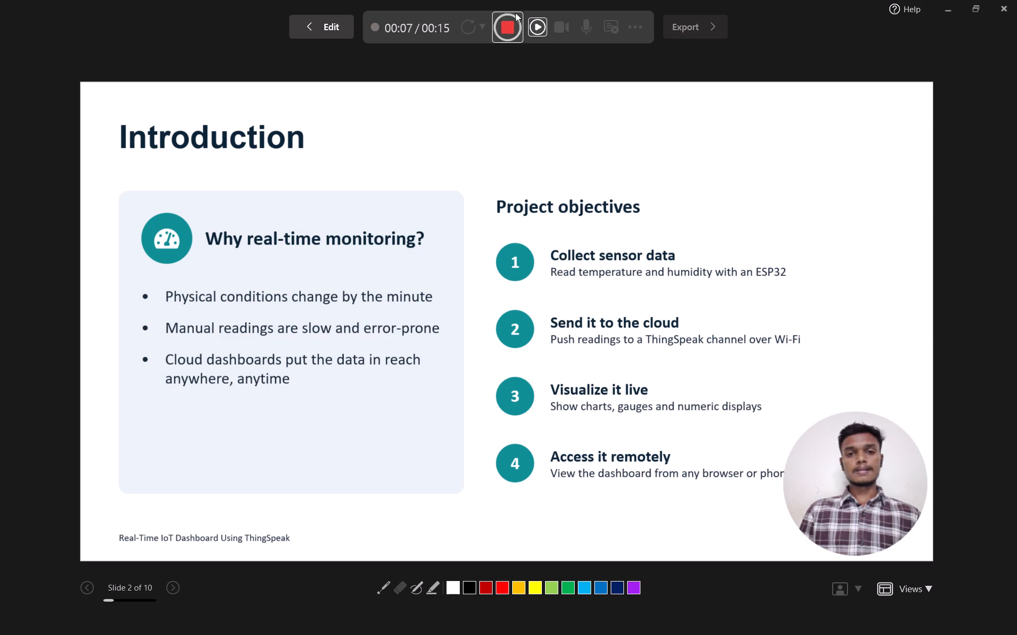
Stop the current recording, retake the video on all slides, and pause the new take at the title slide.
left_click(504, 26)
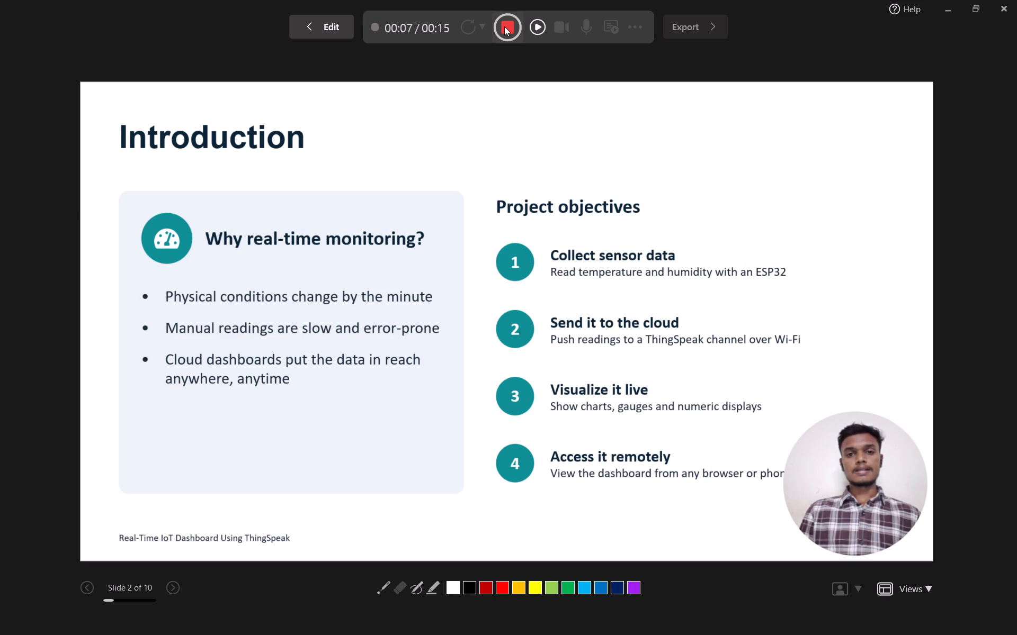
left_click(470, 24)
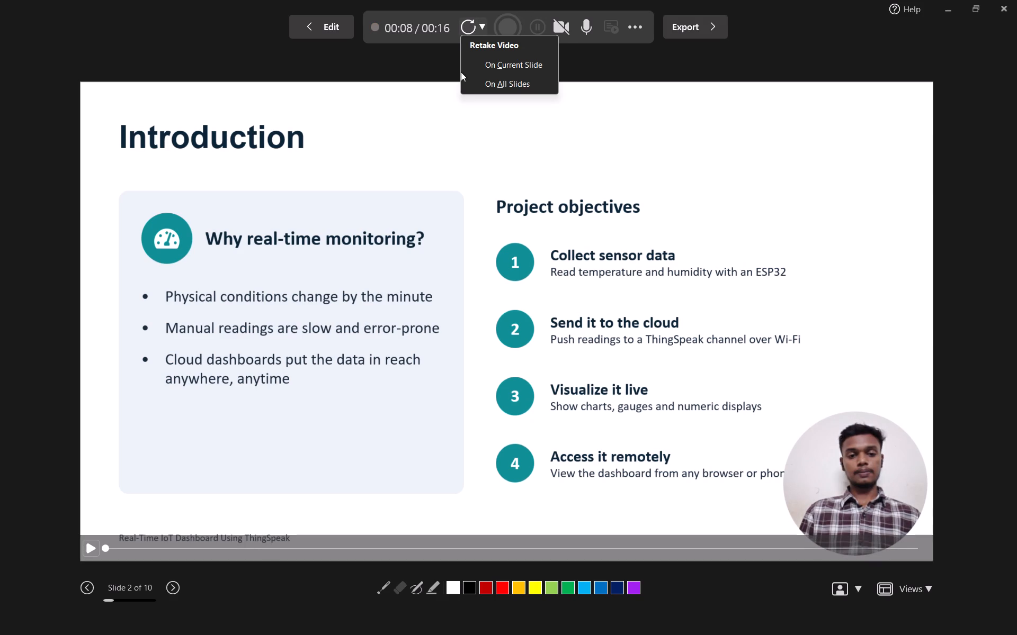
left_click(502, 48)
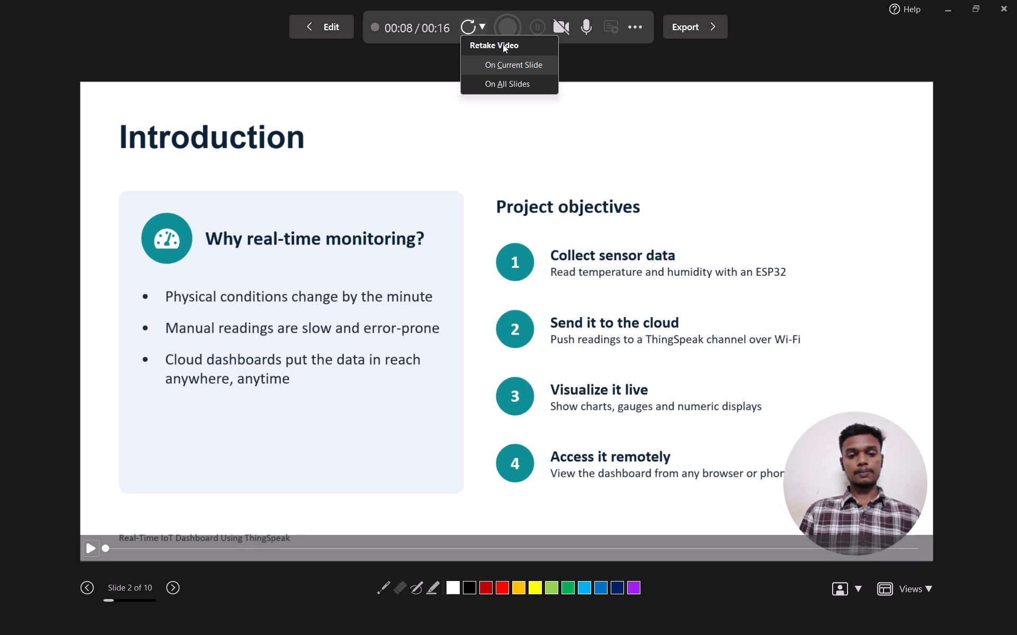
left_click(503, 44)
left_click_drag(501, 44, 503, 110)
left_click_drag(503, 110, 499, 80)
left_click(499, 80)
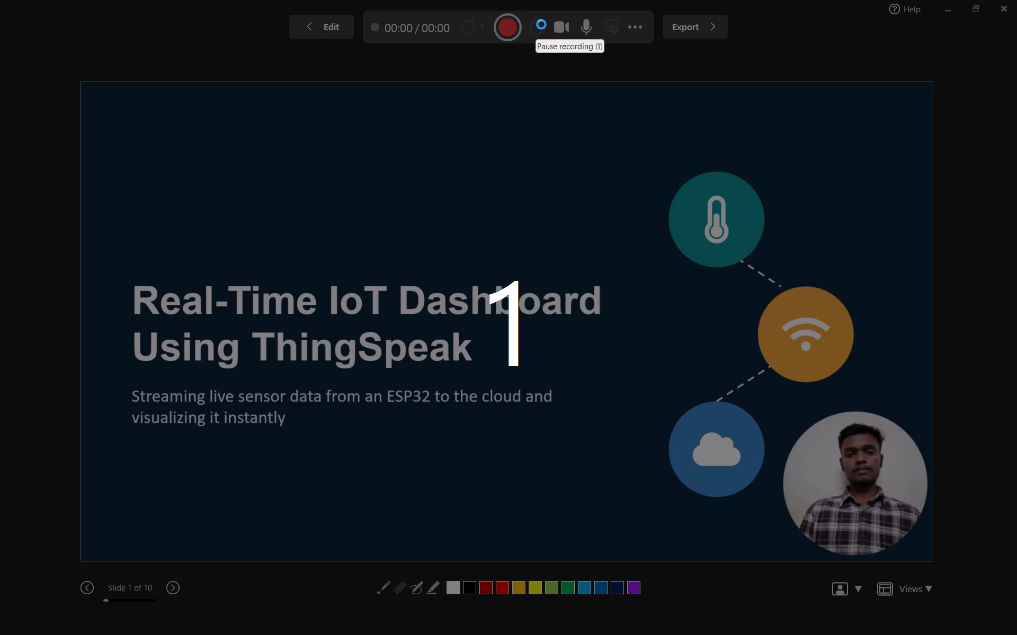
left_click(541, 24)
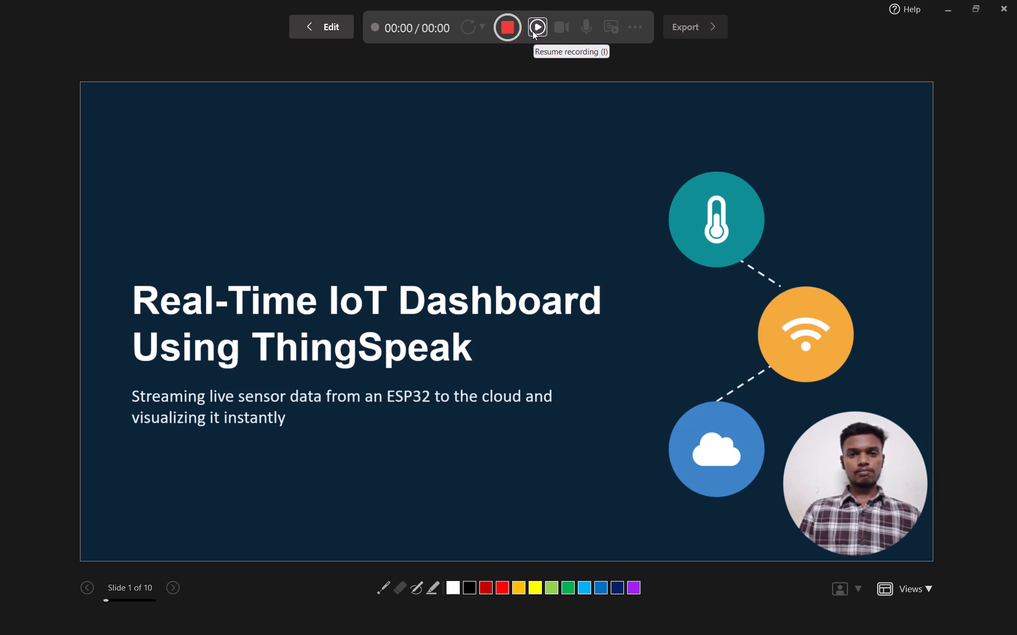
Resume recording, narrate the title slide for about 8 seconds, advance to the Introduction slide, and pause there.
left_click(532, 31)
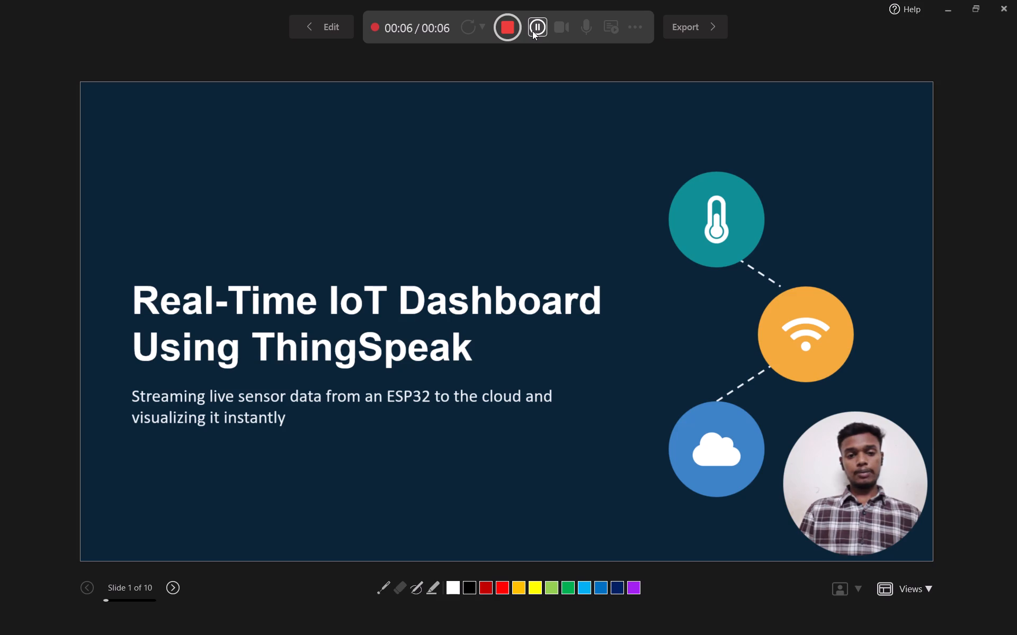
key("Right")
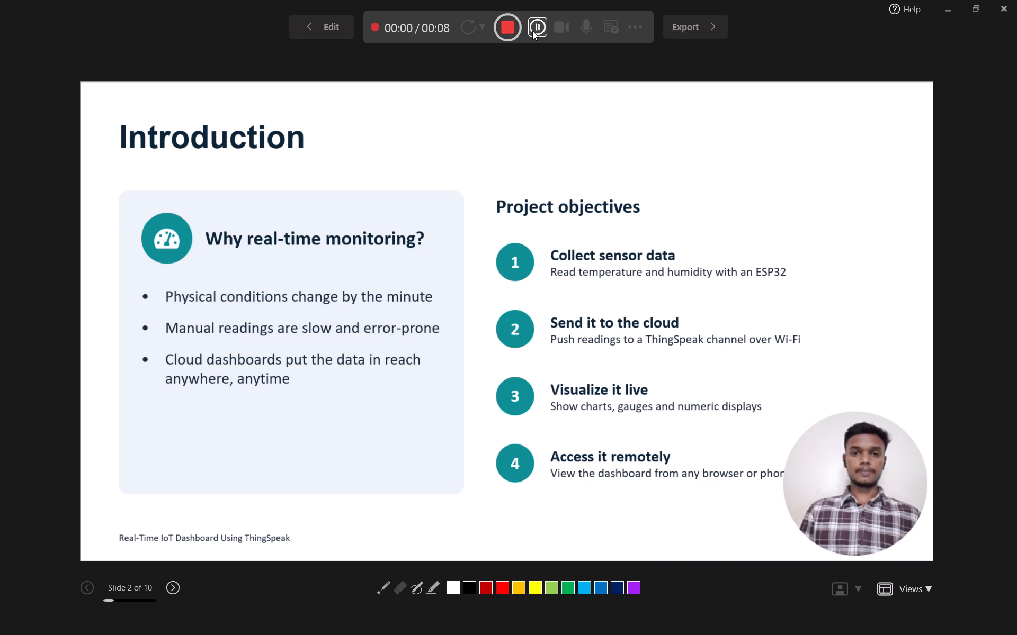
left_click(532, 31)
Record the Introduction slide's narration in short segments with pauses between them, pausing at about 17 seconds on the slide.
left_click(532, 31)
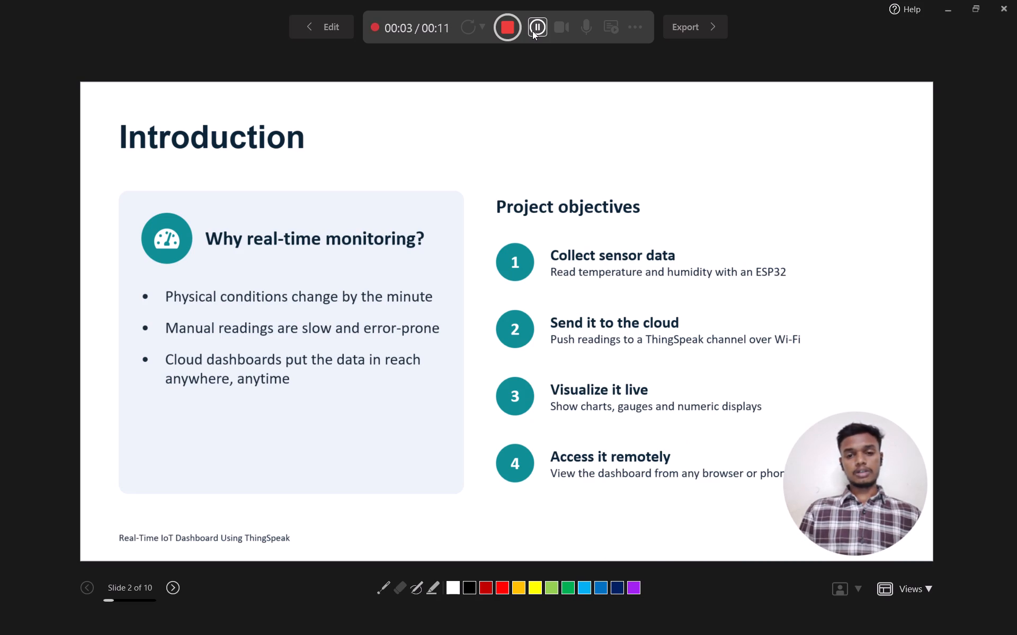
left_click(532, 31)
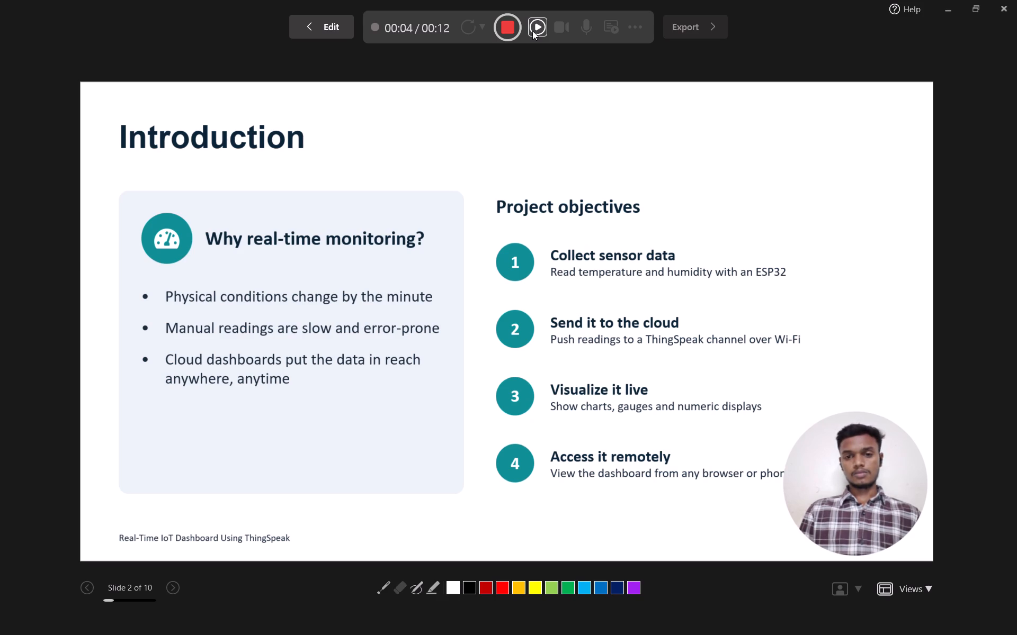
left_click(532, 31)
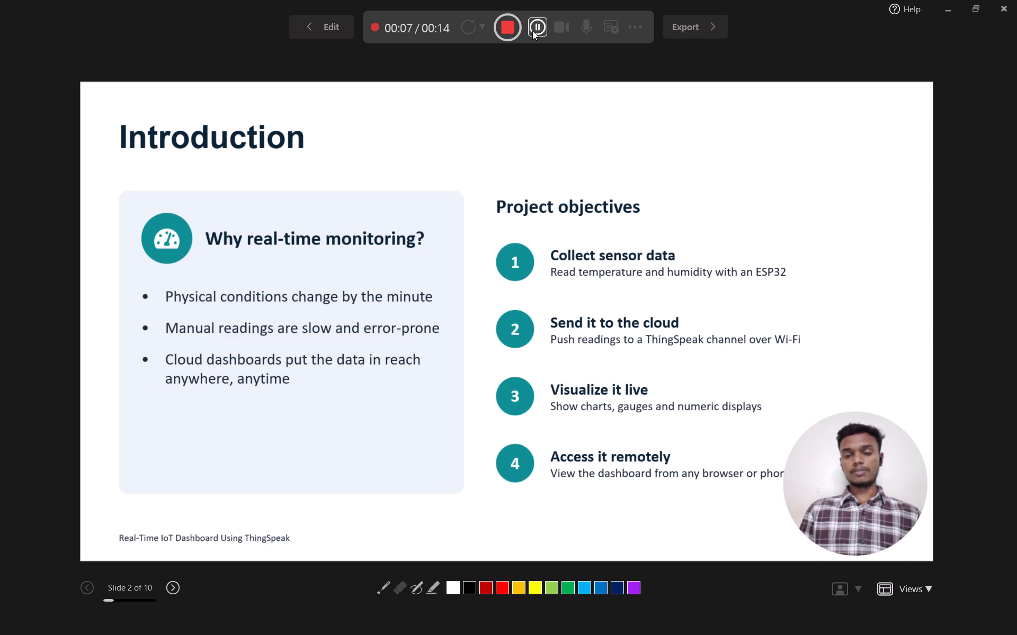
left_click(532, 31)
left_click(532, 31)
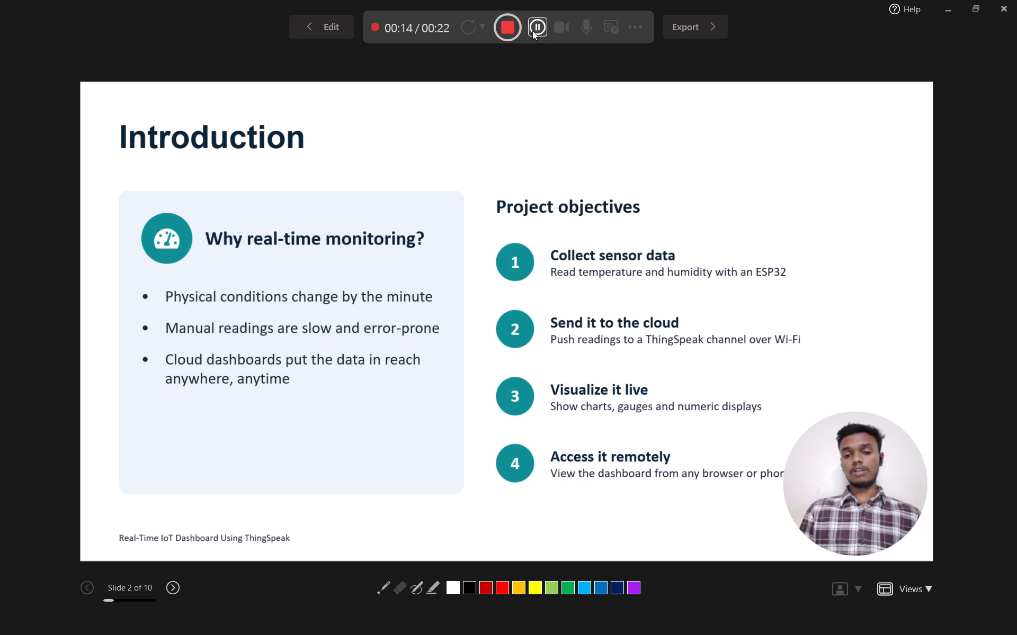
left_click(532, 31)
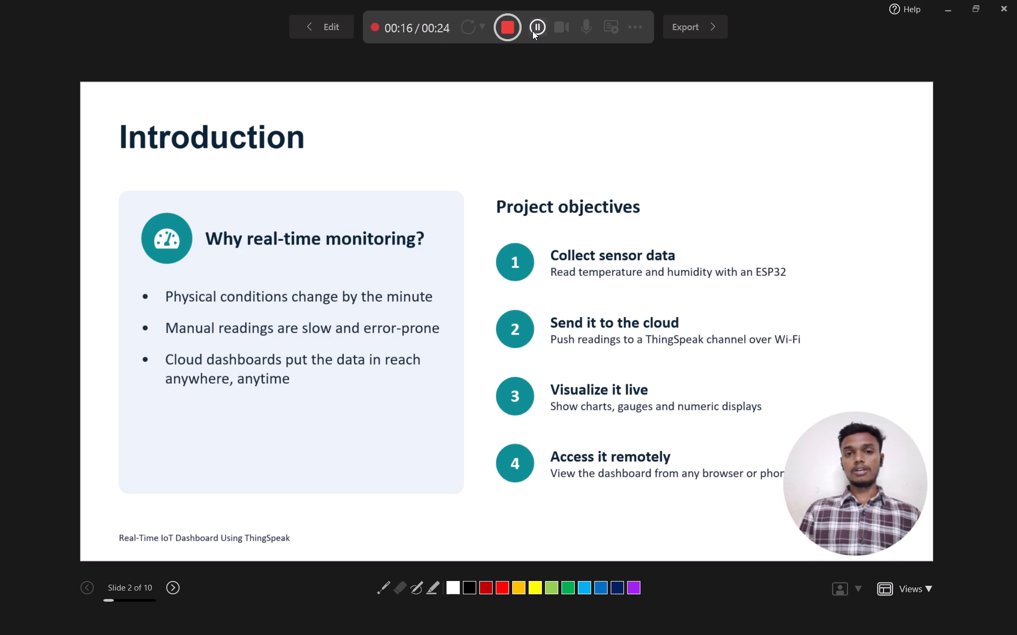
left_click(532, 31)
left_click(532, 31)
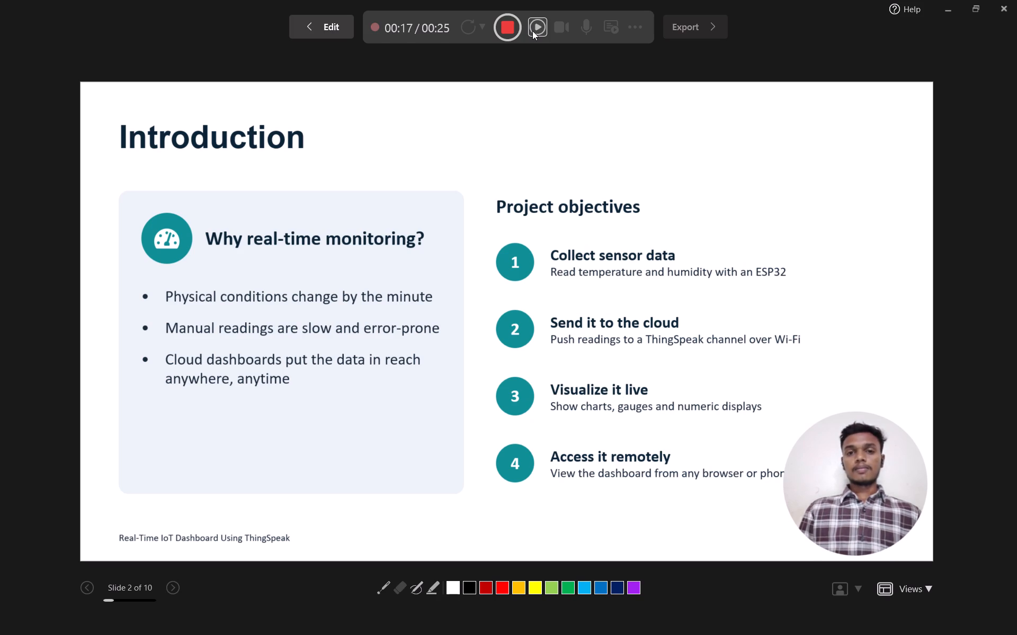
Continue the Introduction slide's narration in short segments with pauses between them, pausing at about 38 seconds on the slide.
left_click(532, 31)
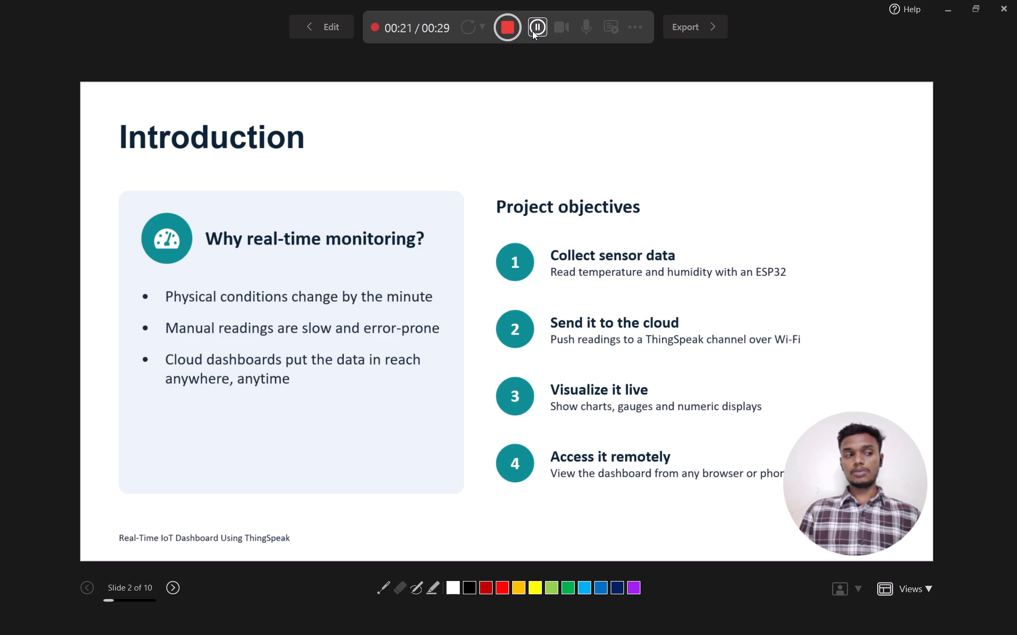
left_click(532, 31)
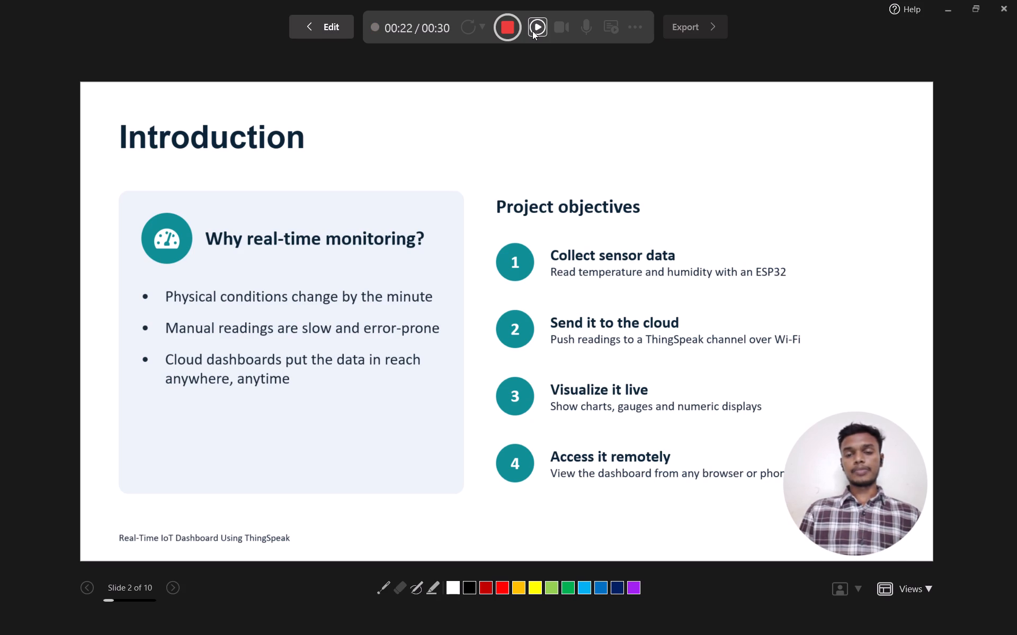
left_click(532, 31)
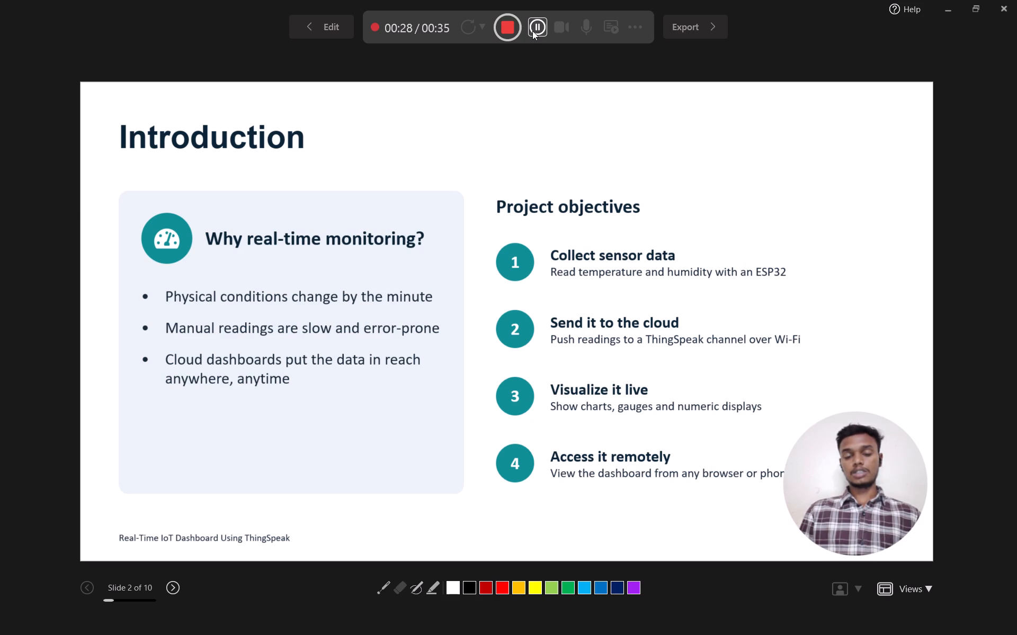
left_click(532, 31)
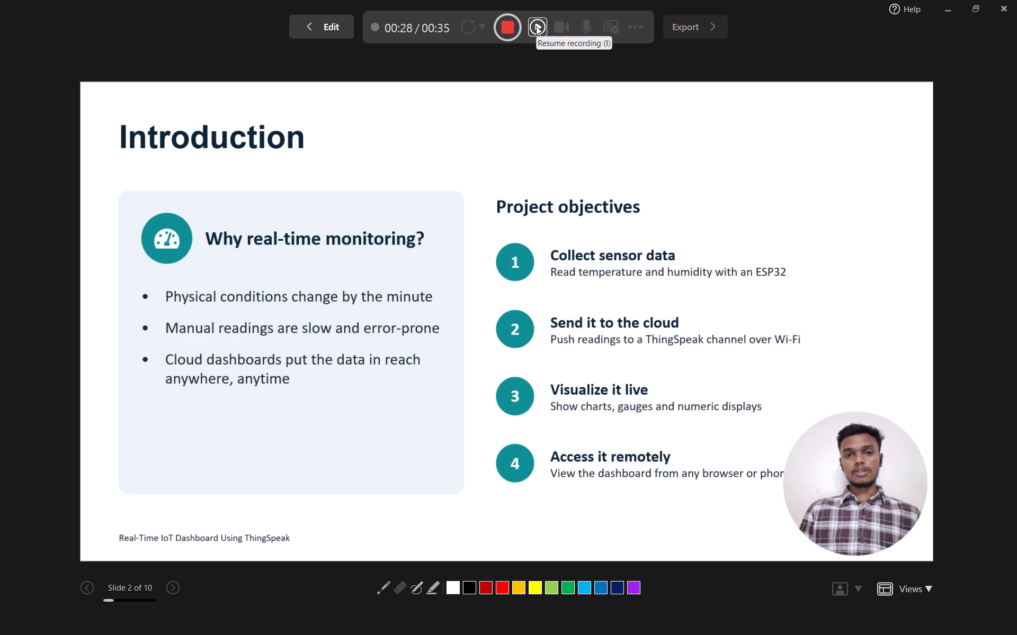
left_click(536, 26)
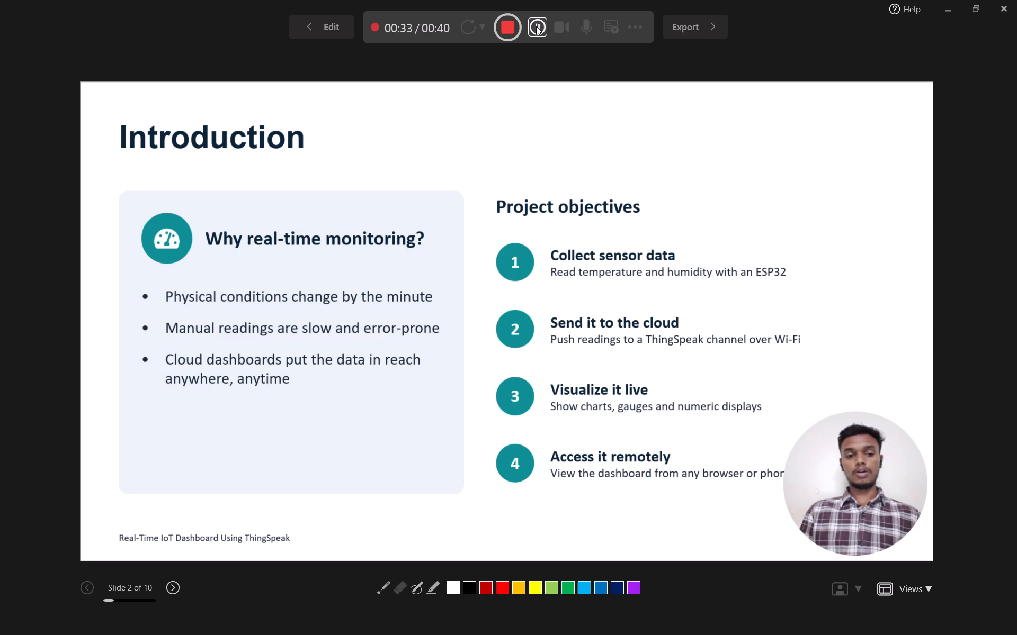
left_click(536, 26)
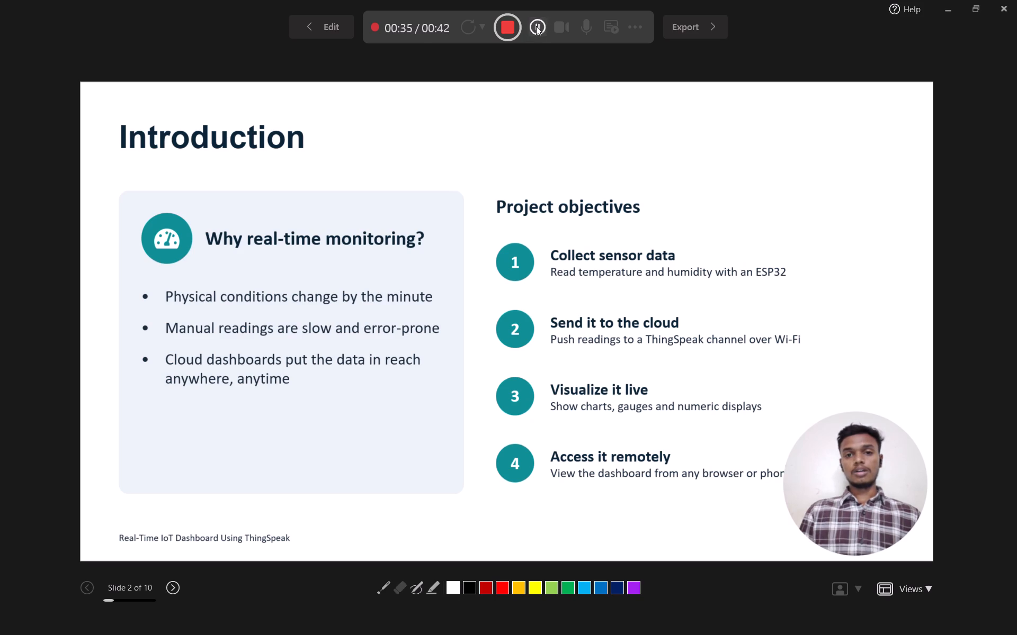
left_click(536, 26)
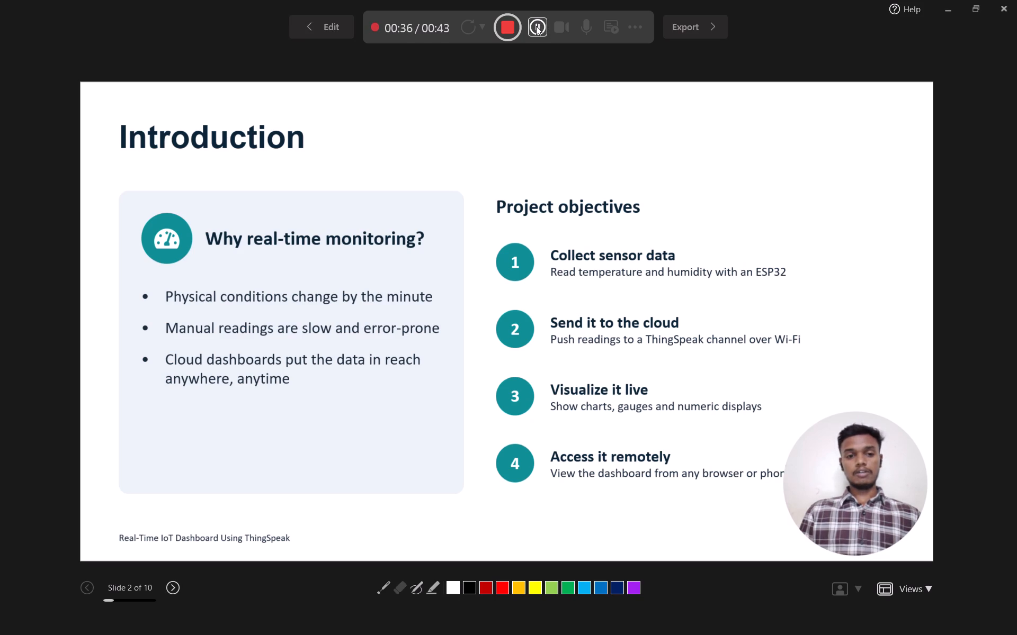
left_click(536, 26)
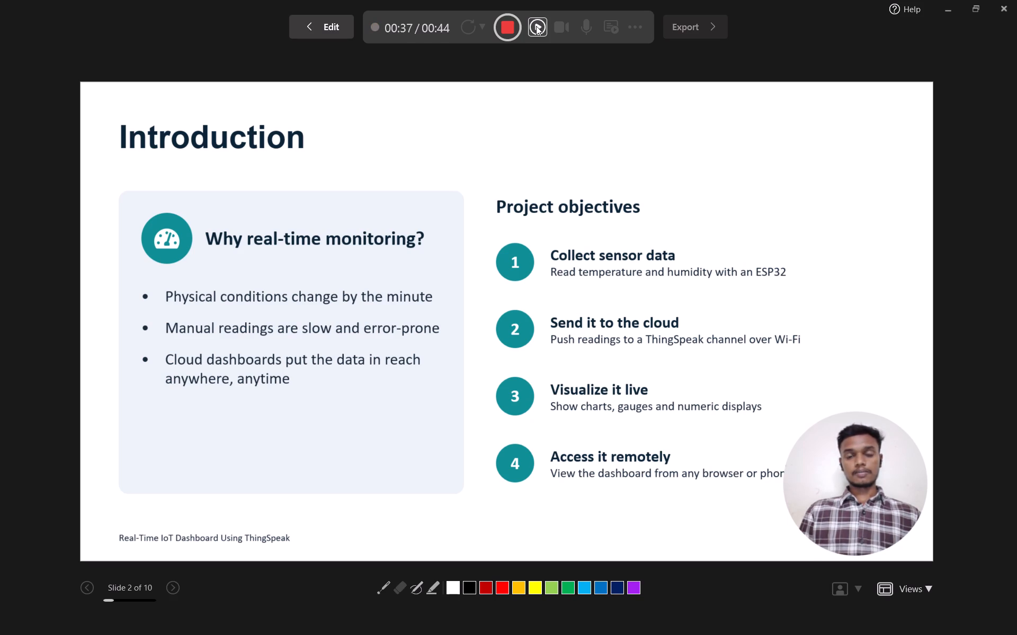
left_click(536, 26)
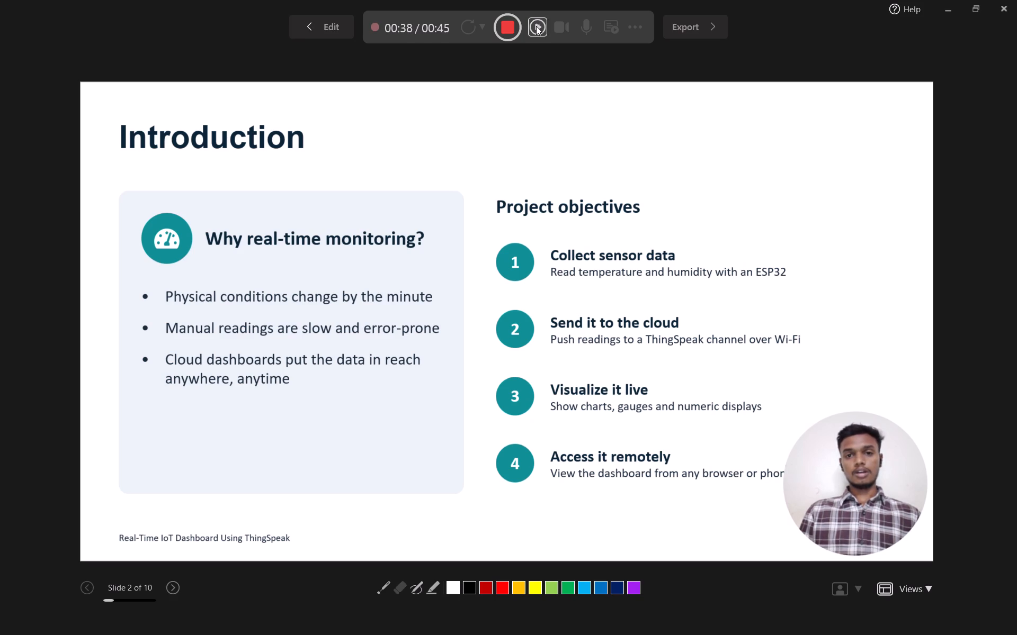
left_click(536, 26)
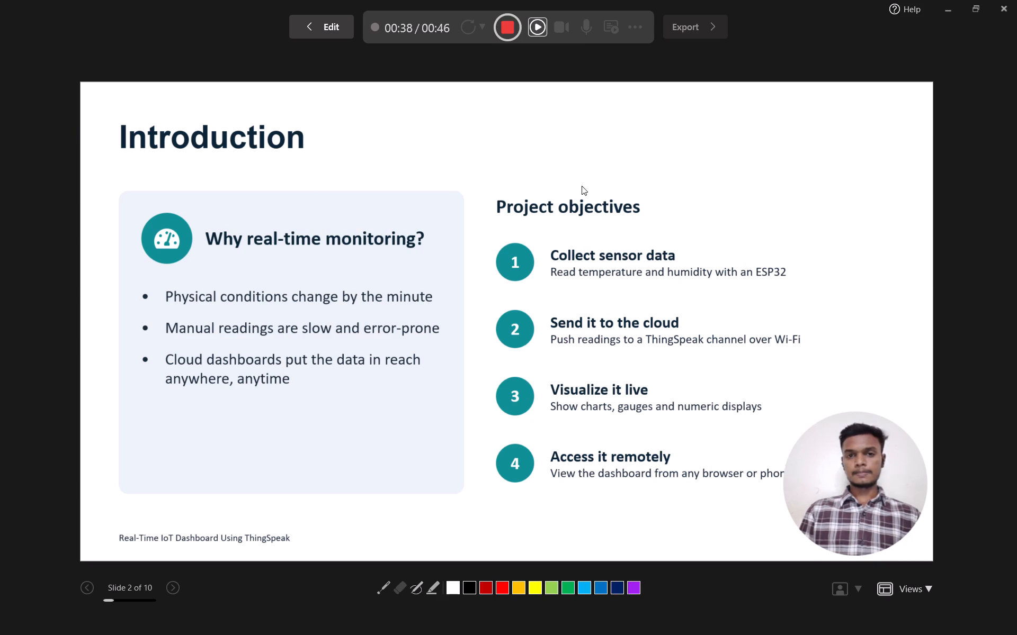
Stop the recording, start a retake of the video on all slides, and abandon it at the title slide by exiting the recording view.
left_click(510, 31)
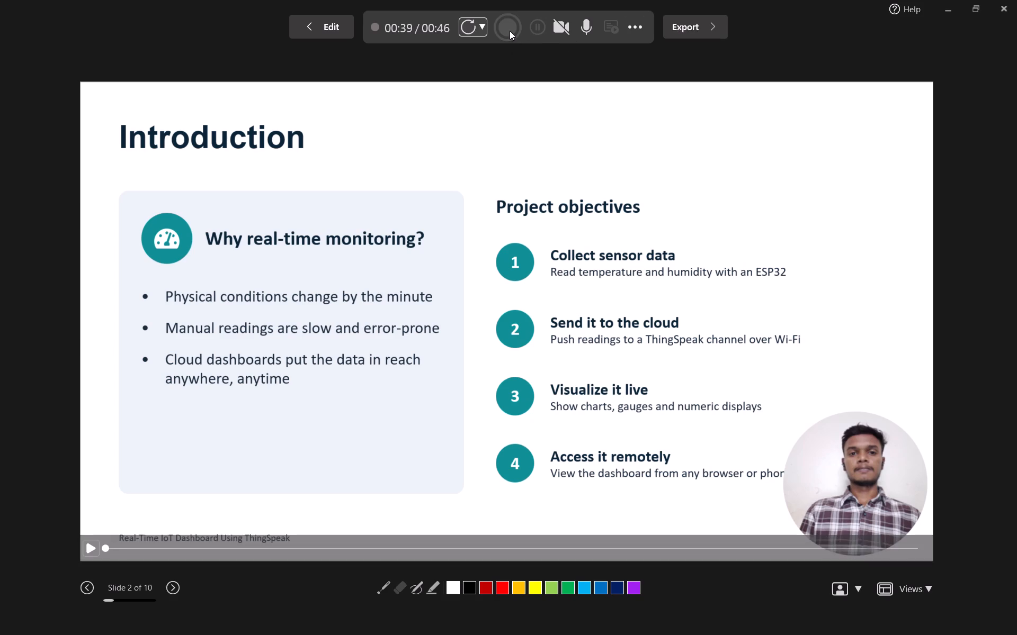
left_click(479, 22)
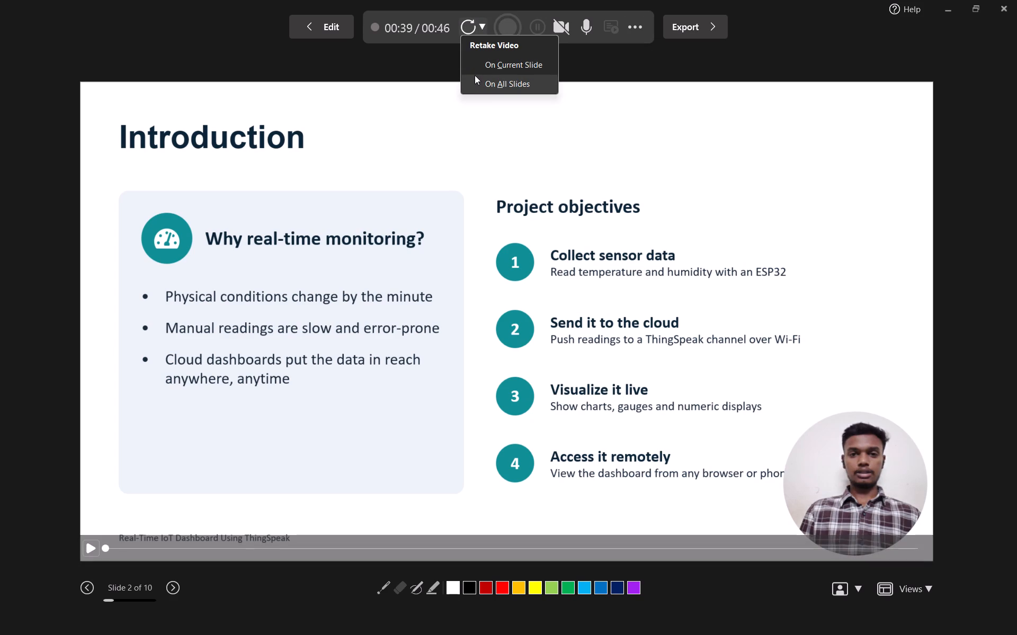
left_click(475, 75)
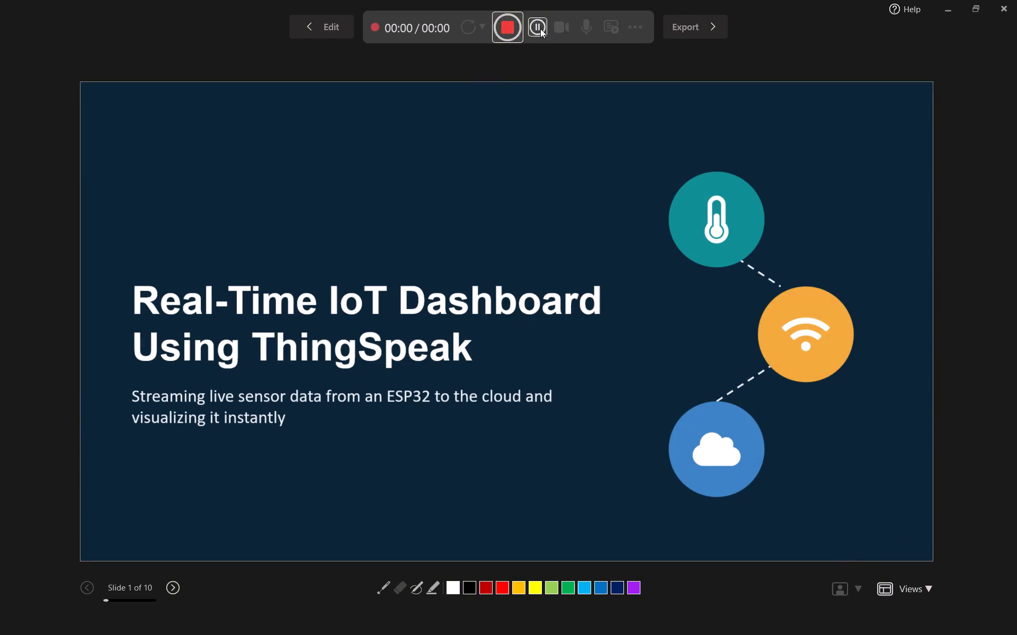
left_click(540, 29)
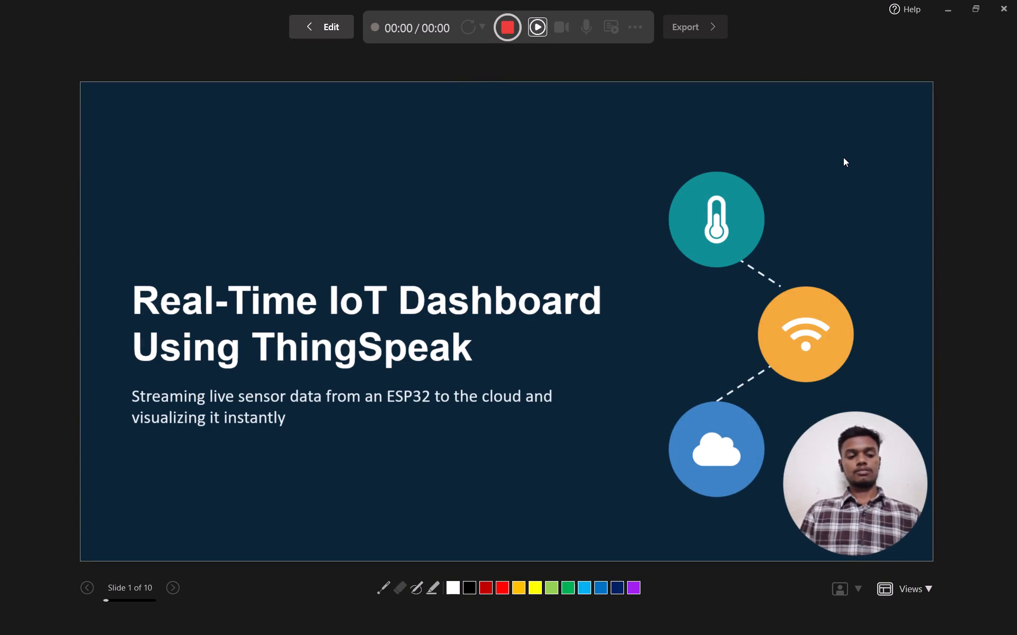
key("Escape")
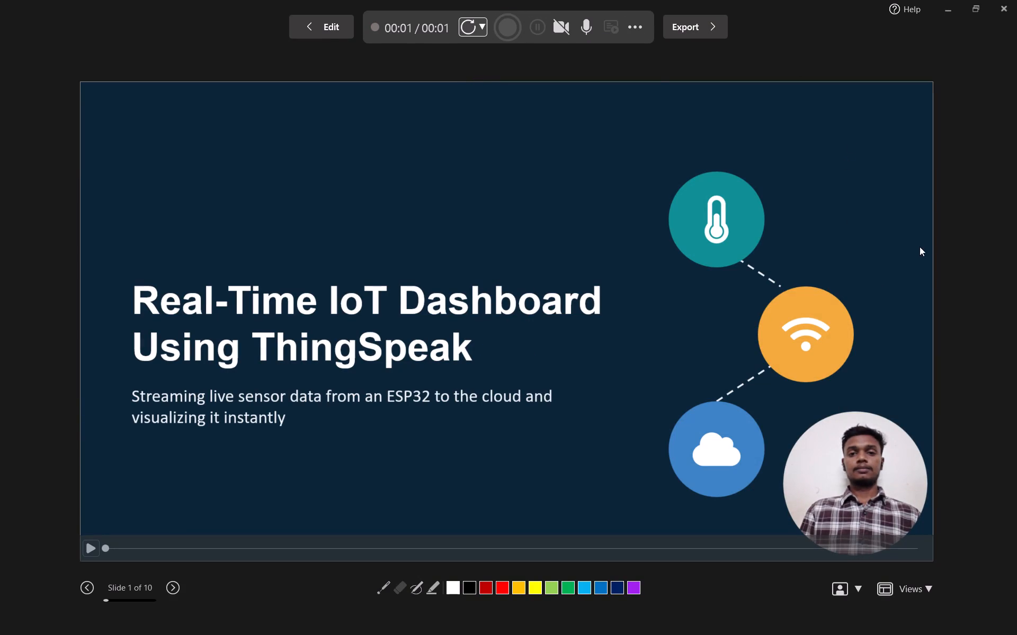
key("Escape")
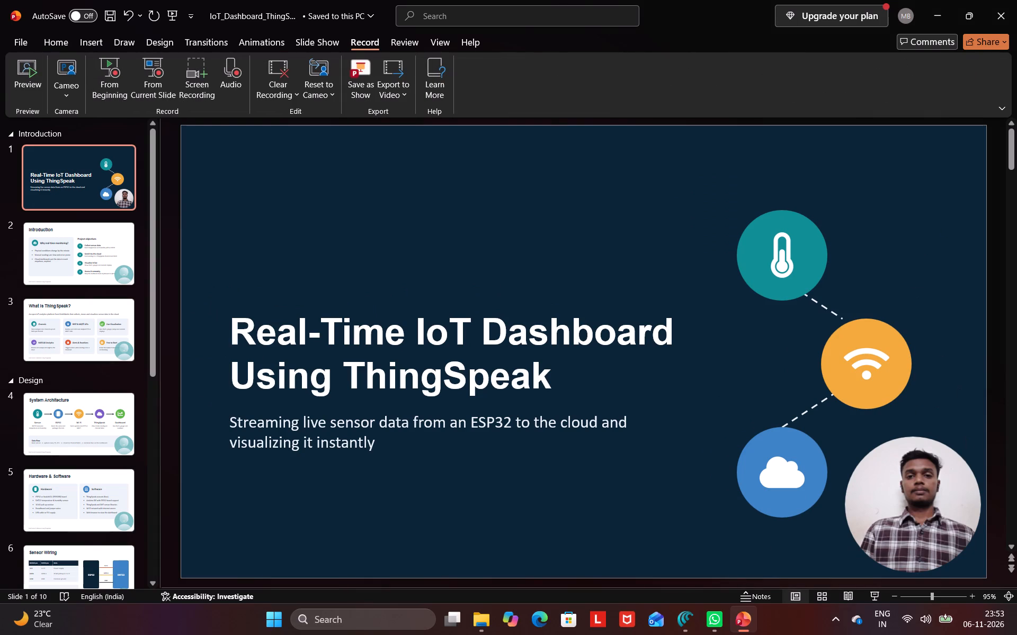
Delete the recorded circular camera video from the title slide.
left_click(920, 468)
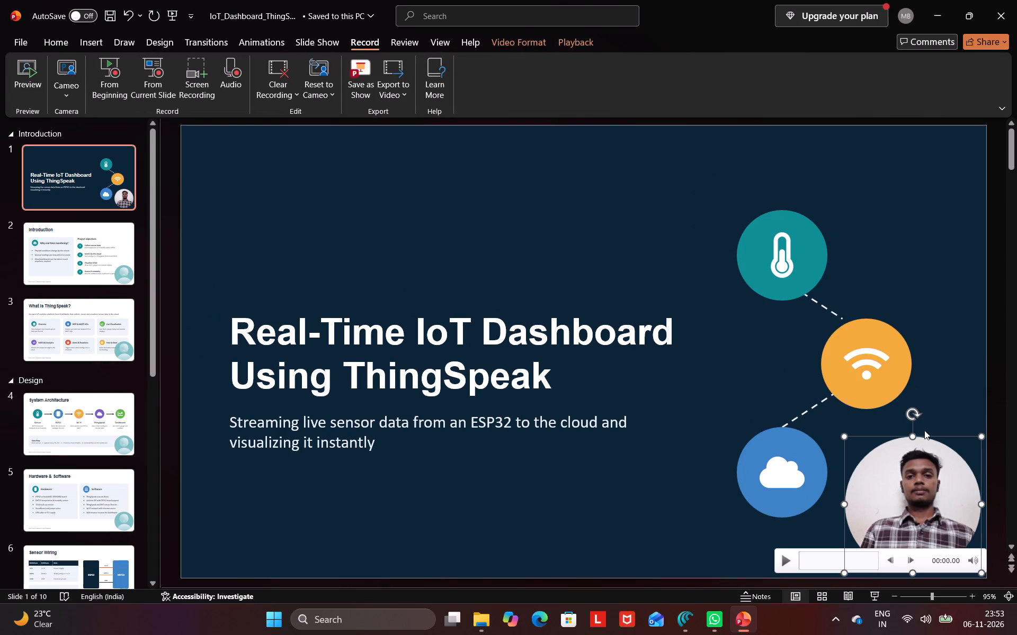
key("Delete")
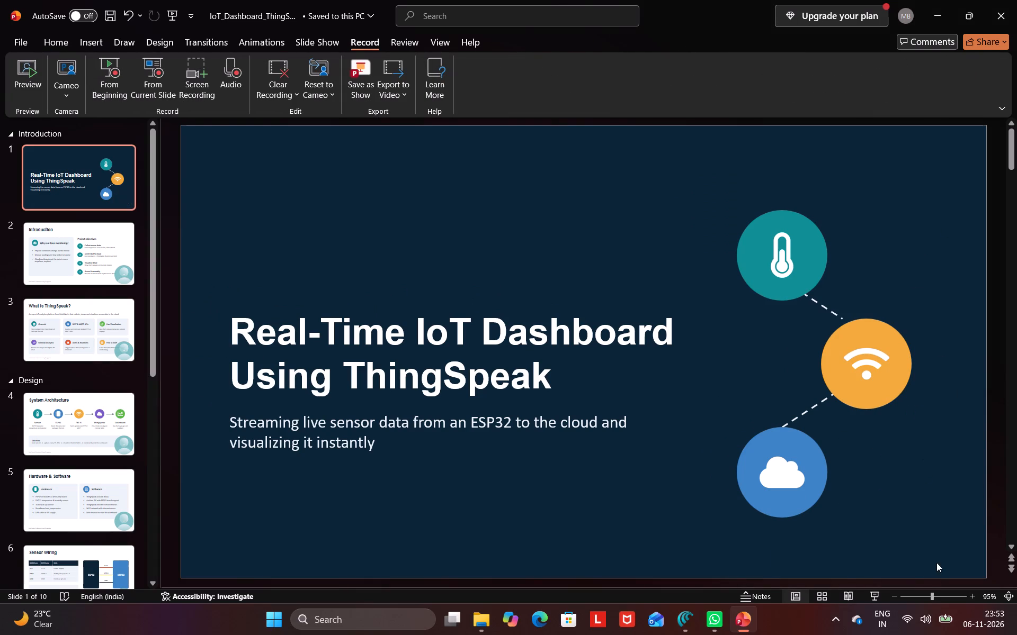
Turn on the computer's Bluetooth and bring up its device list so the realme Buds T110 earbuds connect, dismissing the headphone notification.
left_click(921, 614)
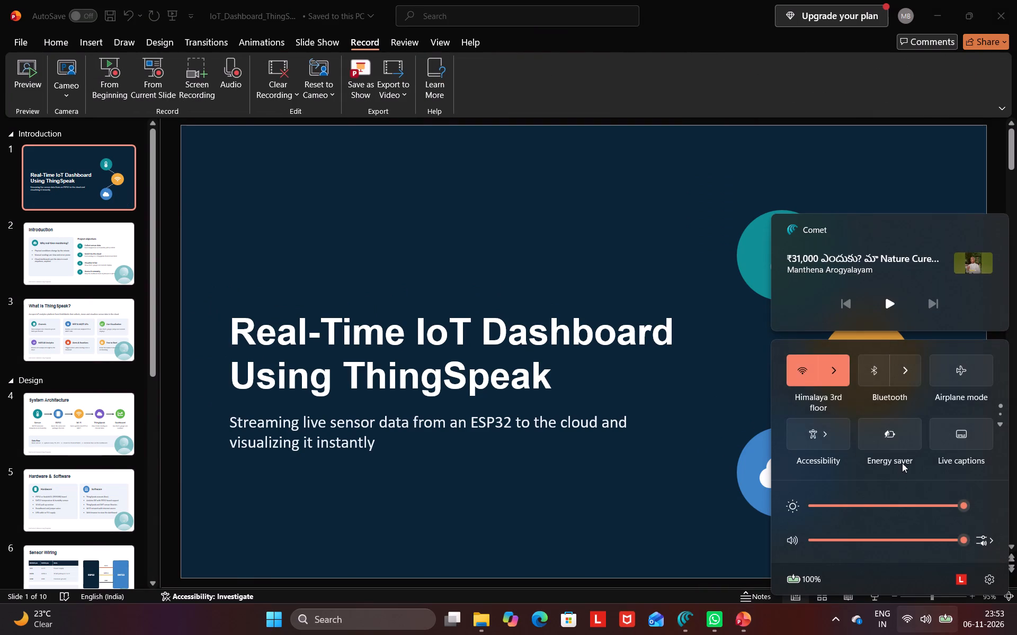
left_click(880, 375)
left_click(899, 378)
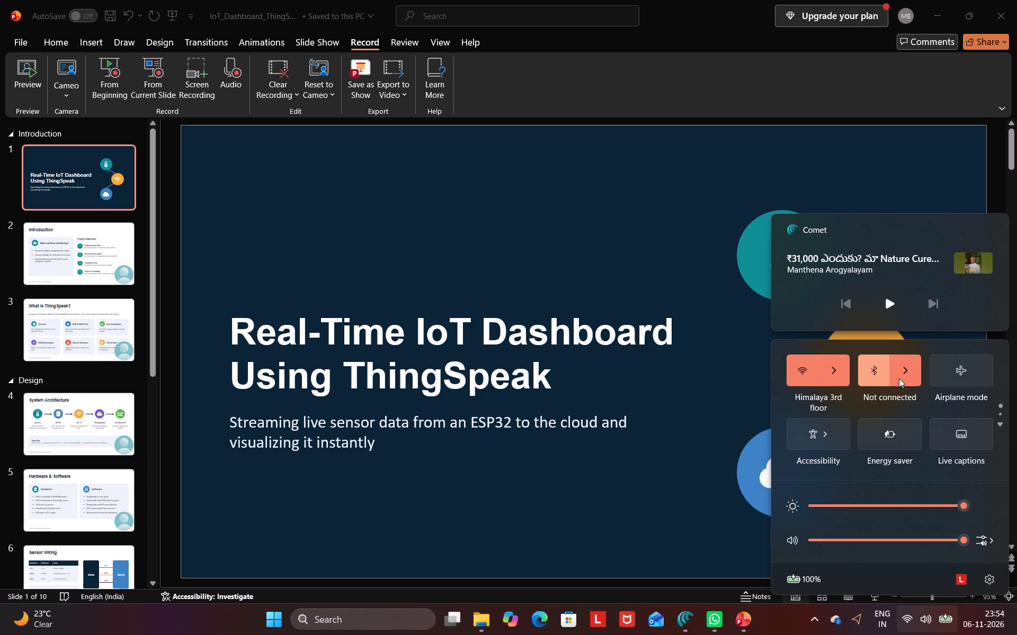
left_click(899, 378)
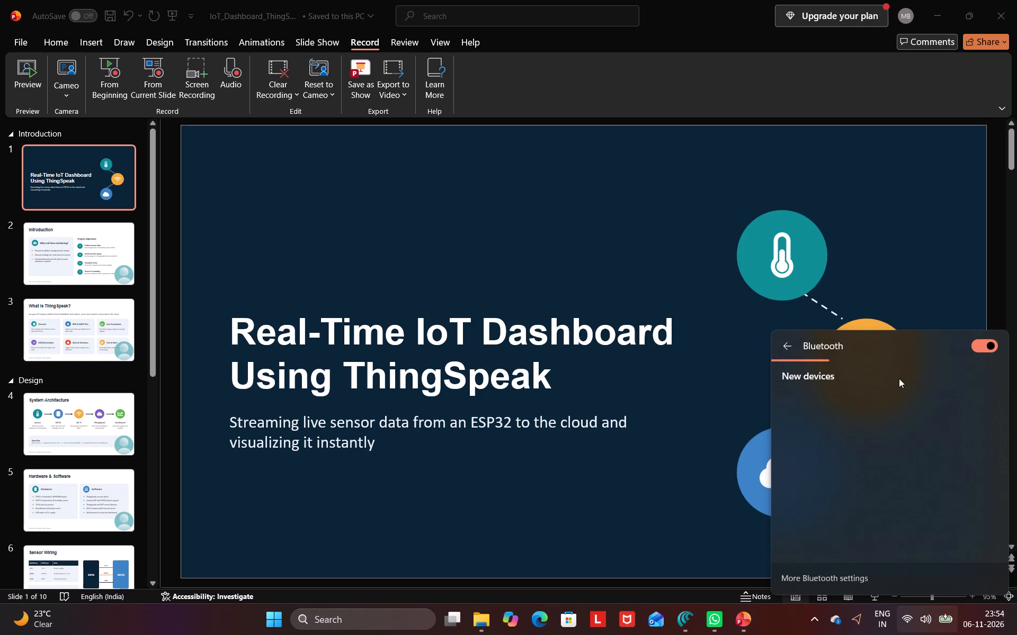
left_click(764, 380)
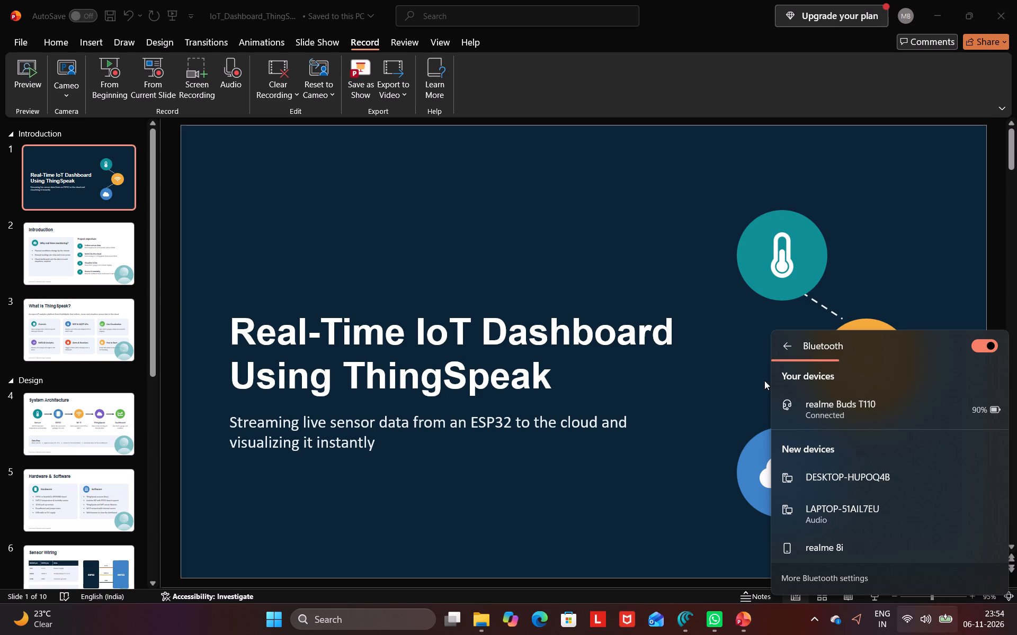
left_click(739, 286)
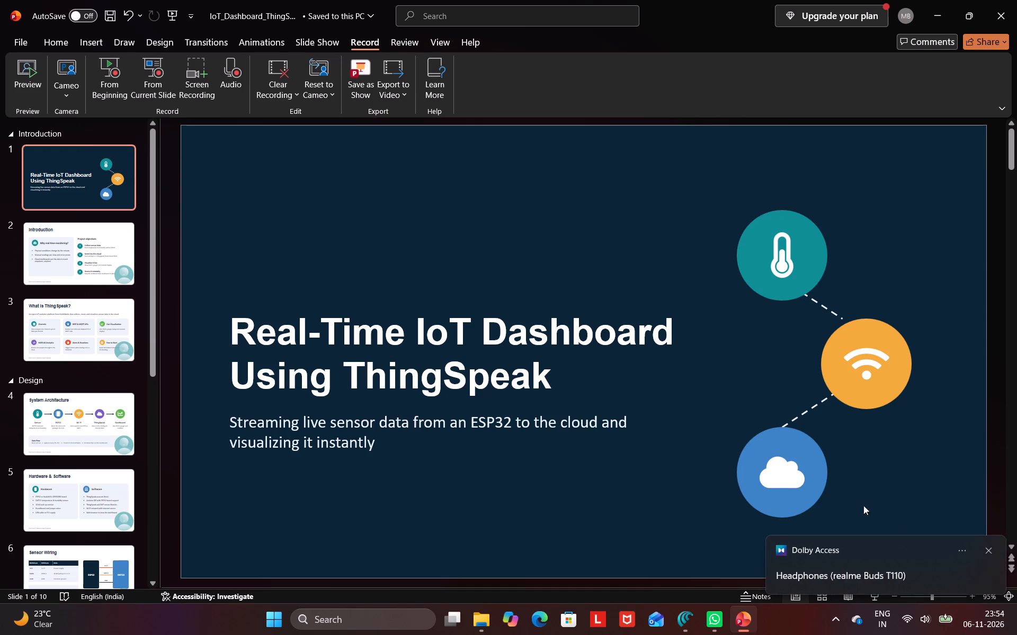
left_click(989, 548)
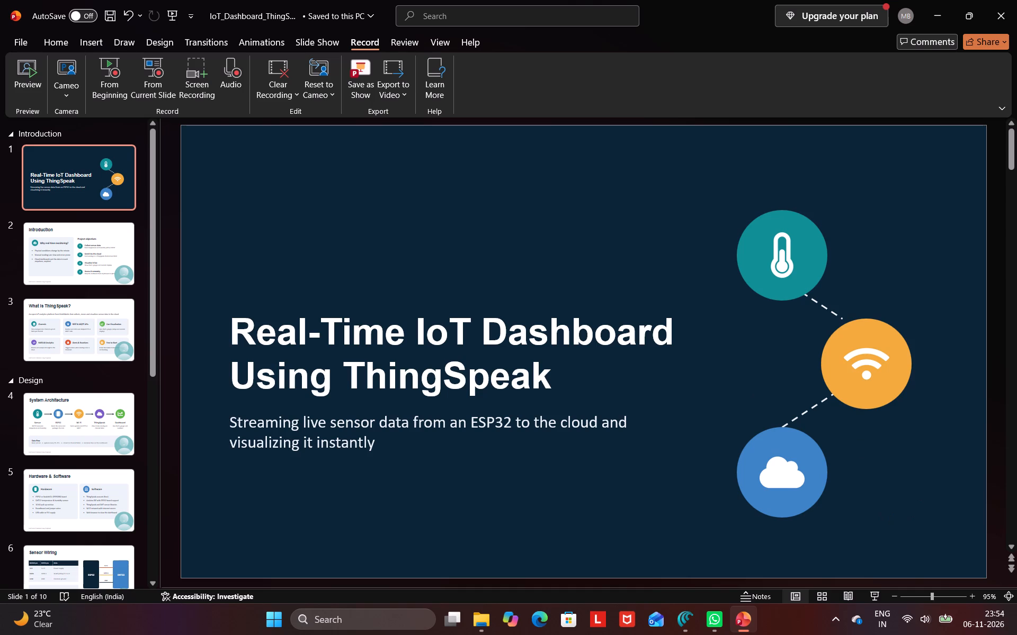
Reopen the recording view from the beginning, retake the video on all slides, and pause the new take at the title slide.
left_click(114, 65)
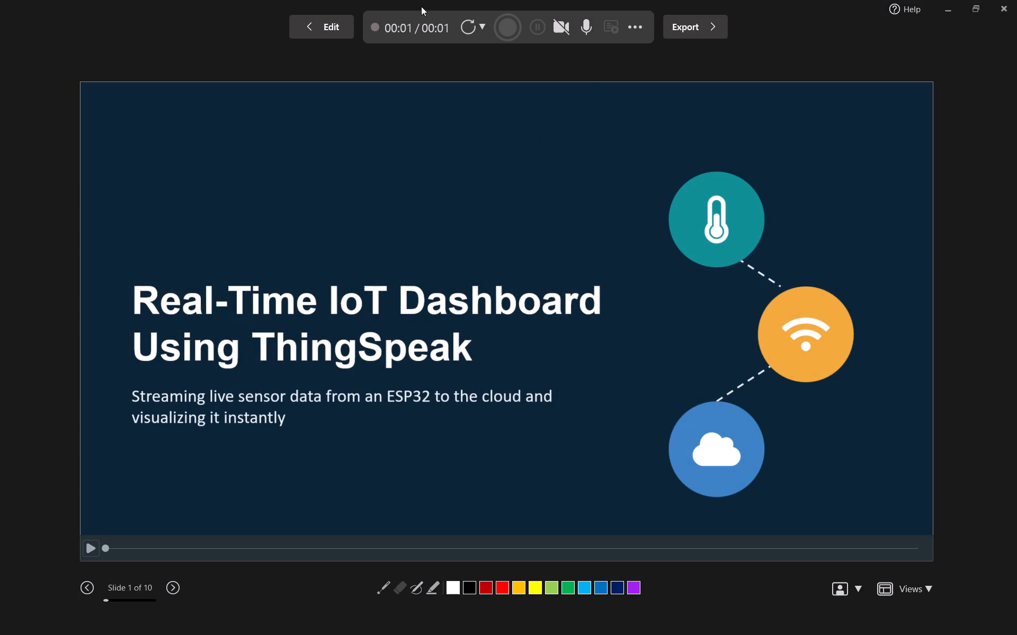
left_click(467, 28)
left_click(492, 91)
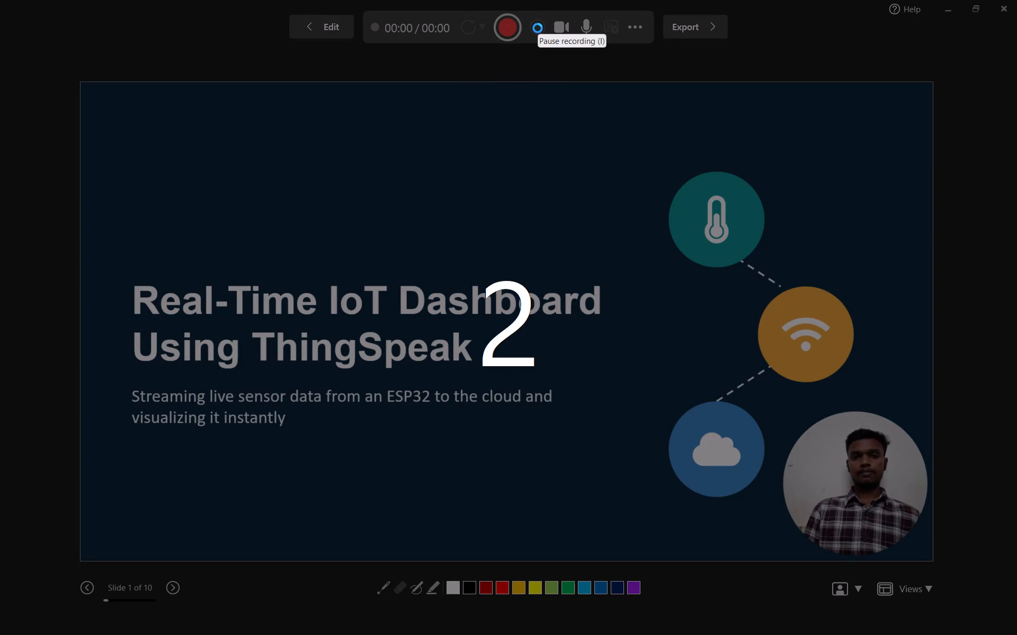
left_click(538, 28)
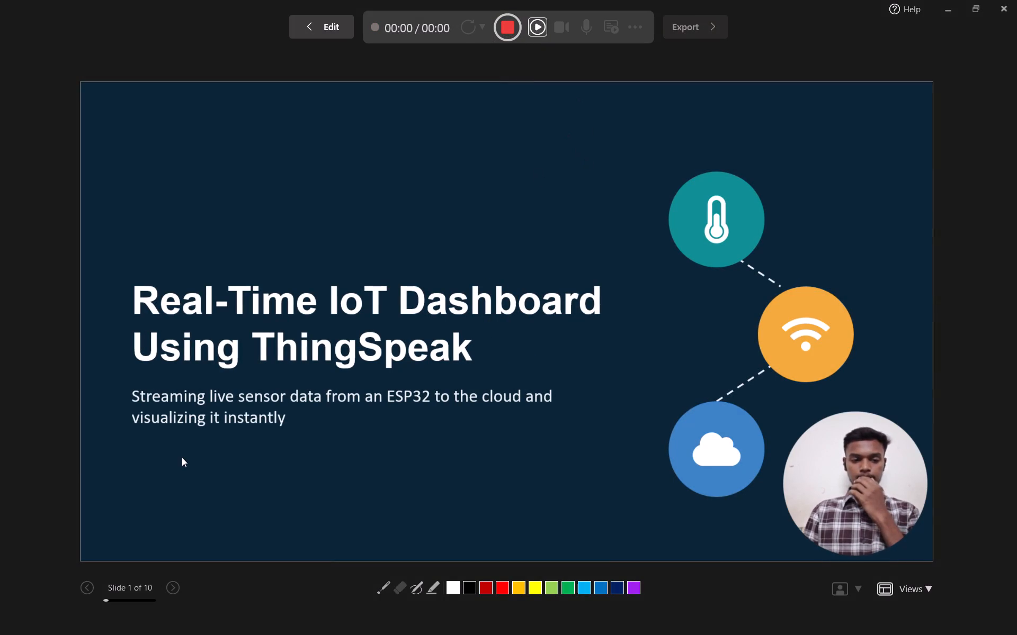
left_click(179, 586)
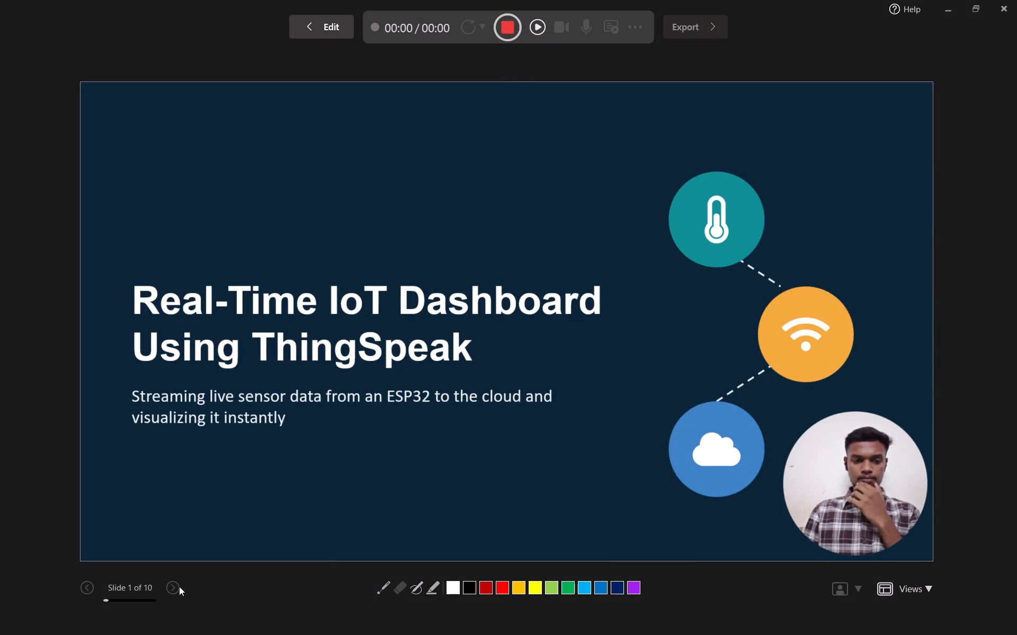
left_click(176, 586)
double_click(176, 586)
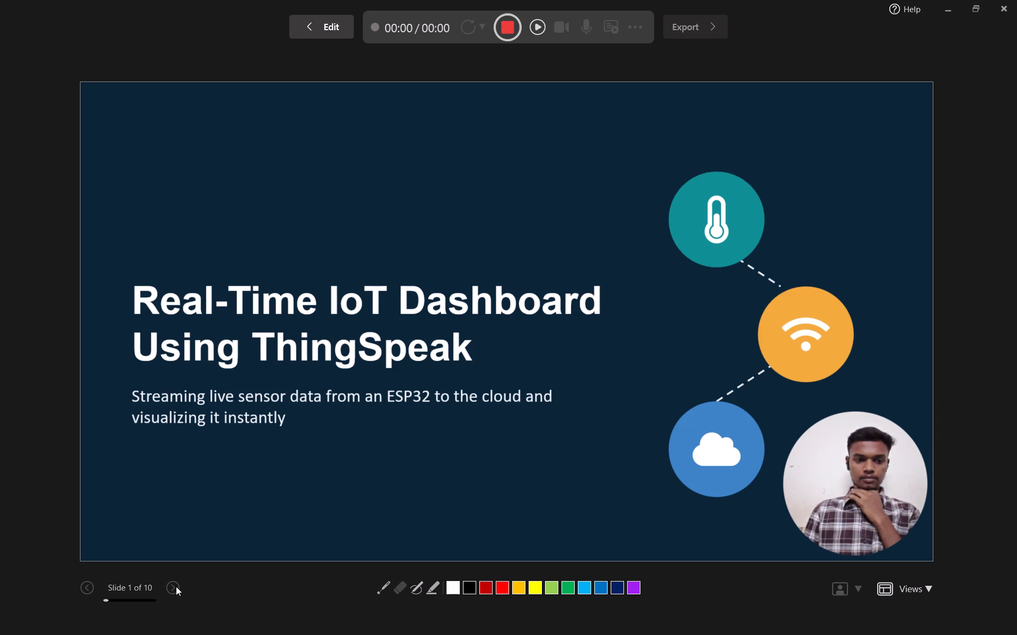
Resume recording, narrate the title slide for about 8 seconds, advance to the Introduction slide, and pause after about 6 seconds there.
left_click(538, 26)
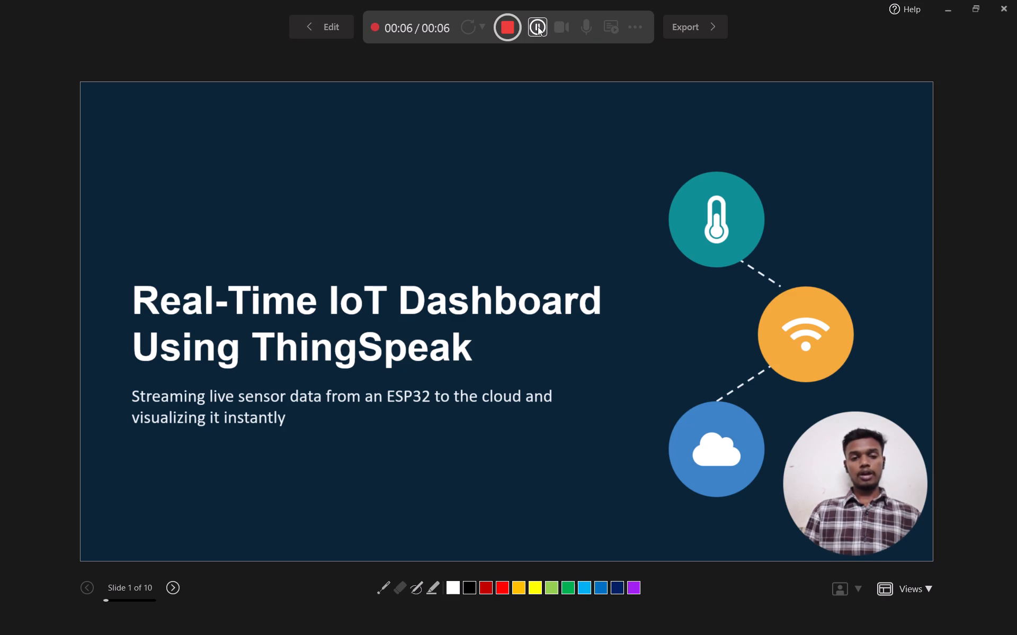
key("Right")
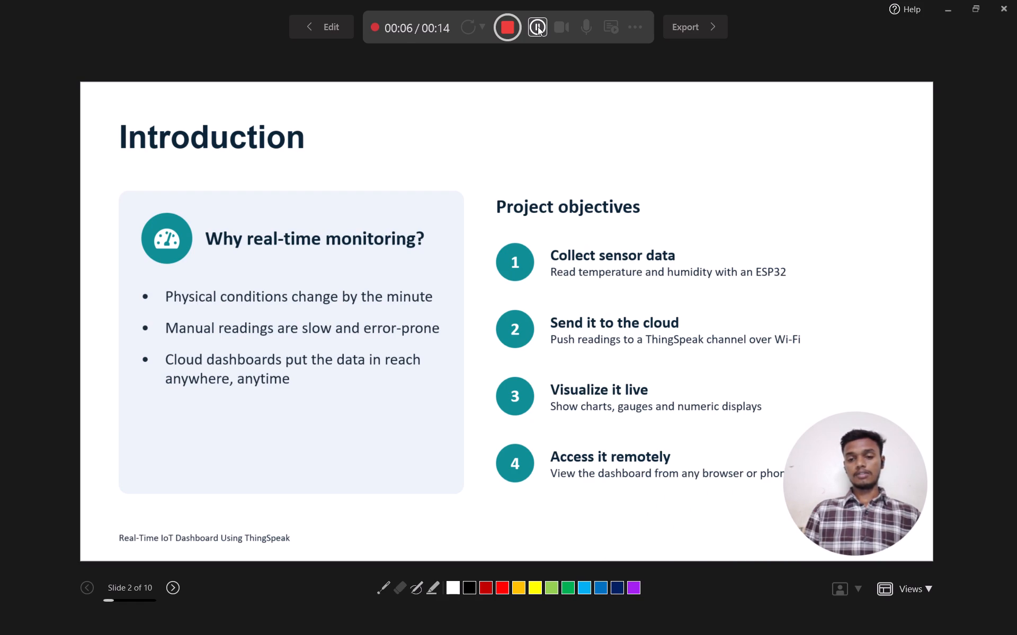
left_click(538, 26)
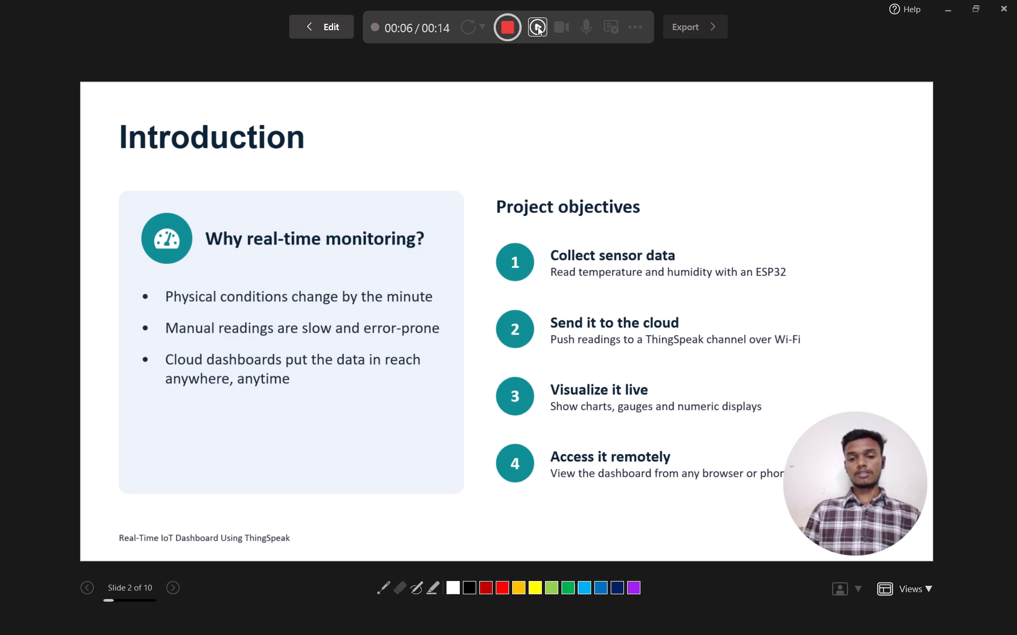
Resume recording and narrate the Introduction slide in short segments with pauses between them, pausing at about 32 seconds on the slide.
left_click(538, 26)
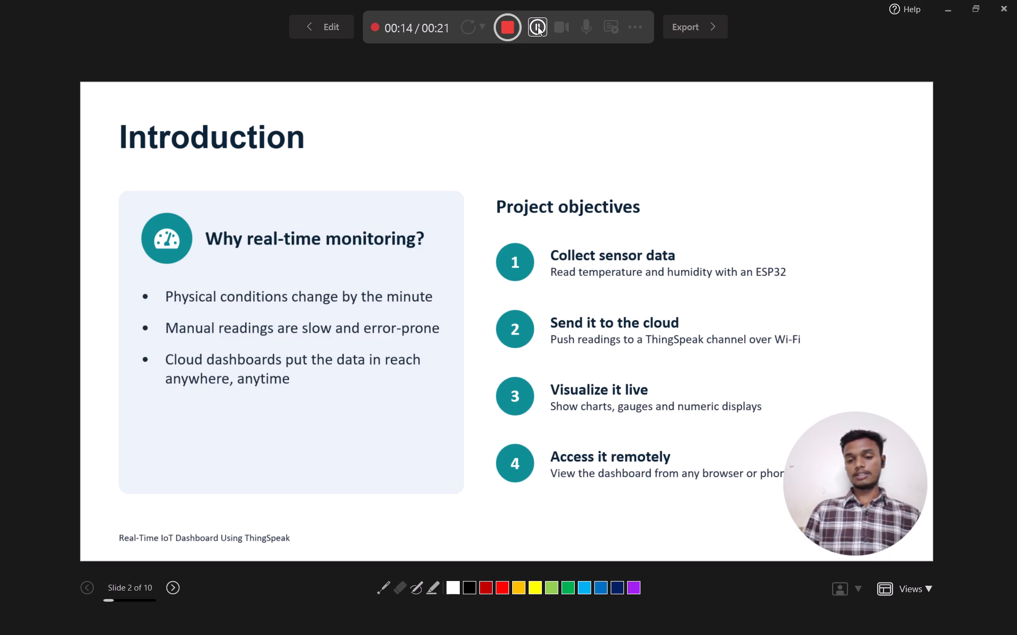
left_click(538, 26)
left_click(538, 26)
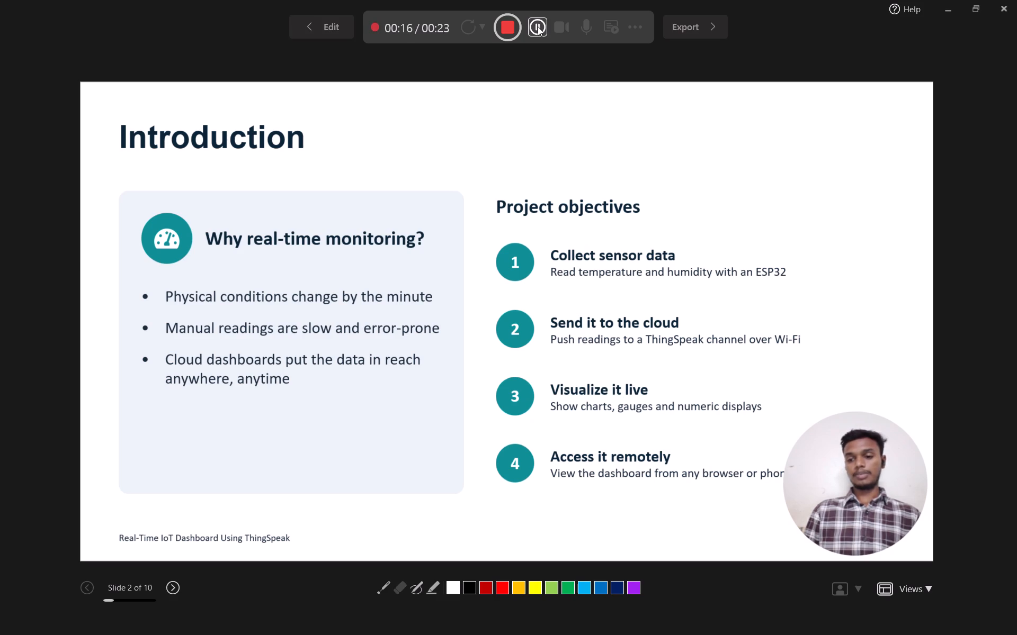
left_click(538, 26)
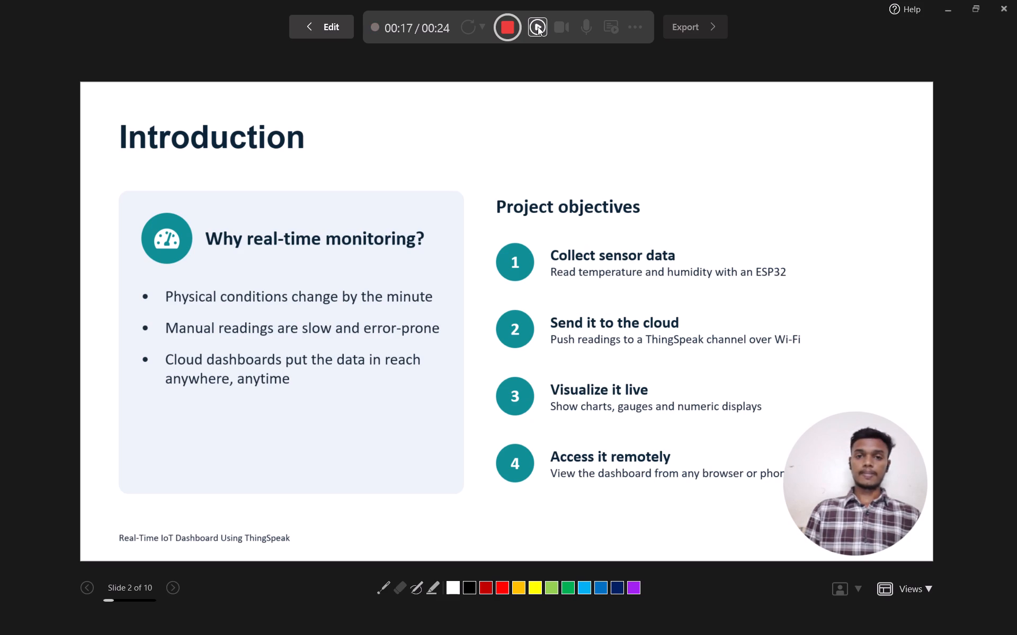
left_click(538, 26)
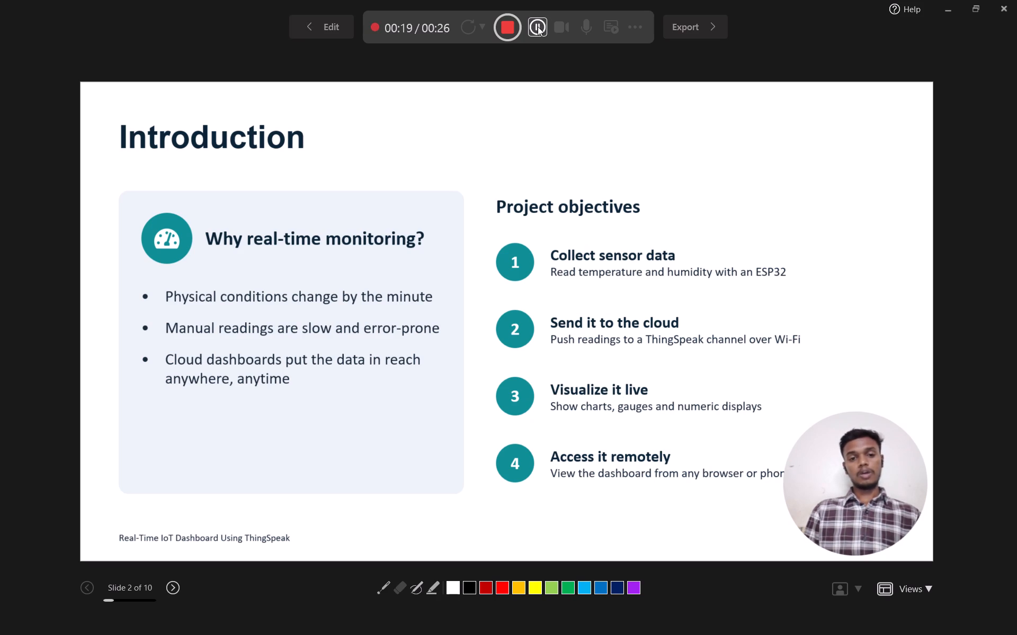
left_click(538, 26)
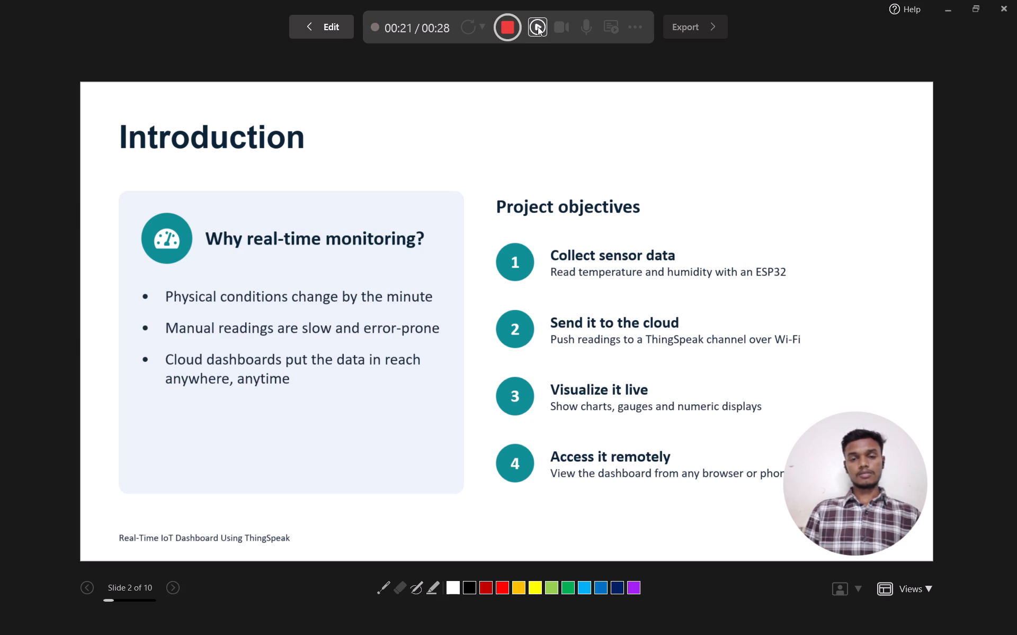
left_click(538, 26)
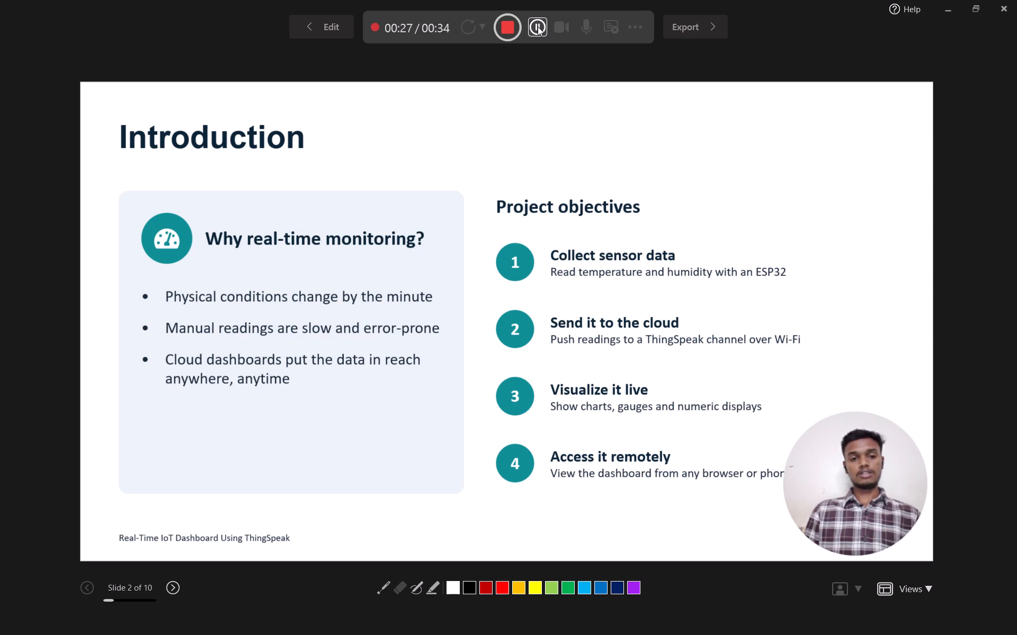
left_click(538, 26)
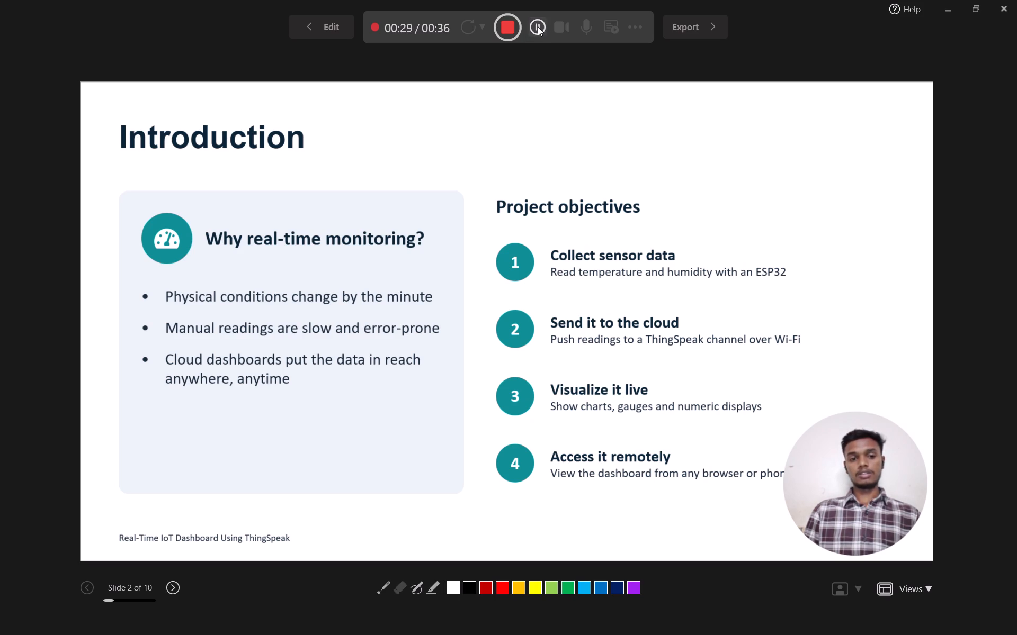
left_click(538, 26)
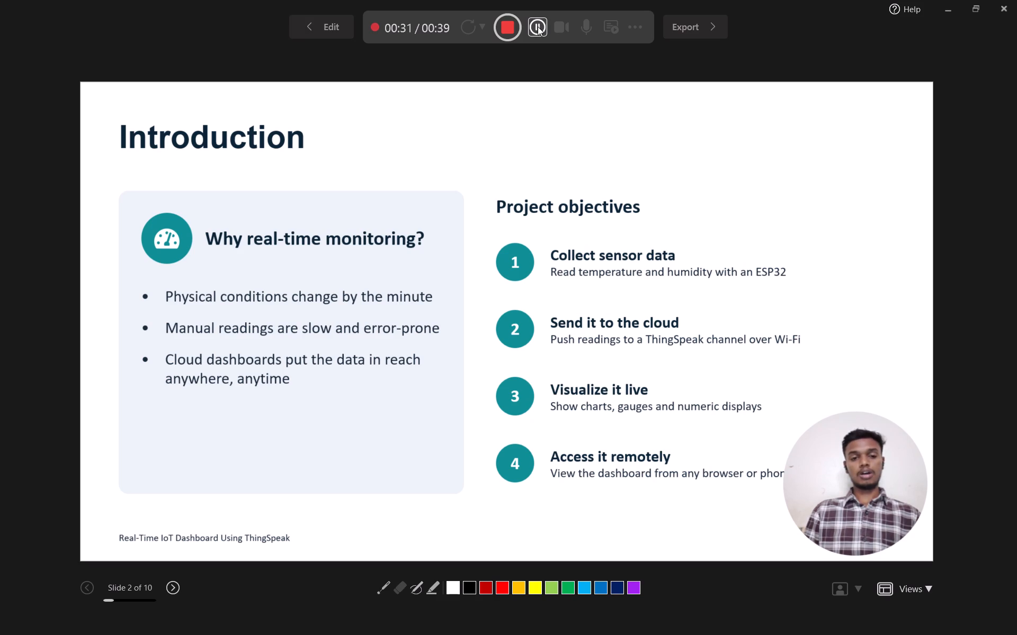
left_click(538, 26)
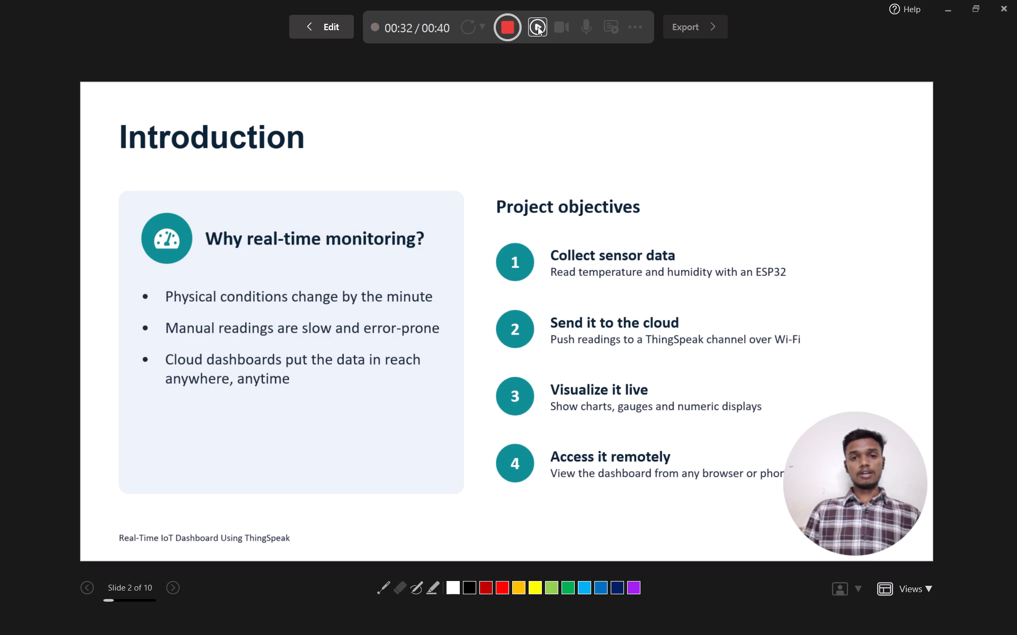
Continue the Introduction slide's narration in short segments with pauses between them, pausing at about 1 minute on the slide.
left_click(538, 26)
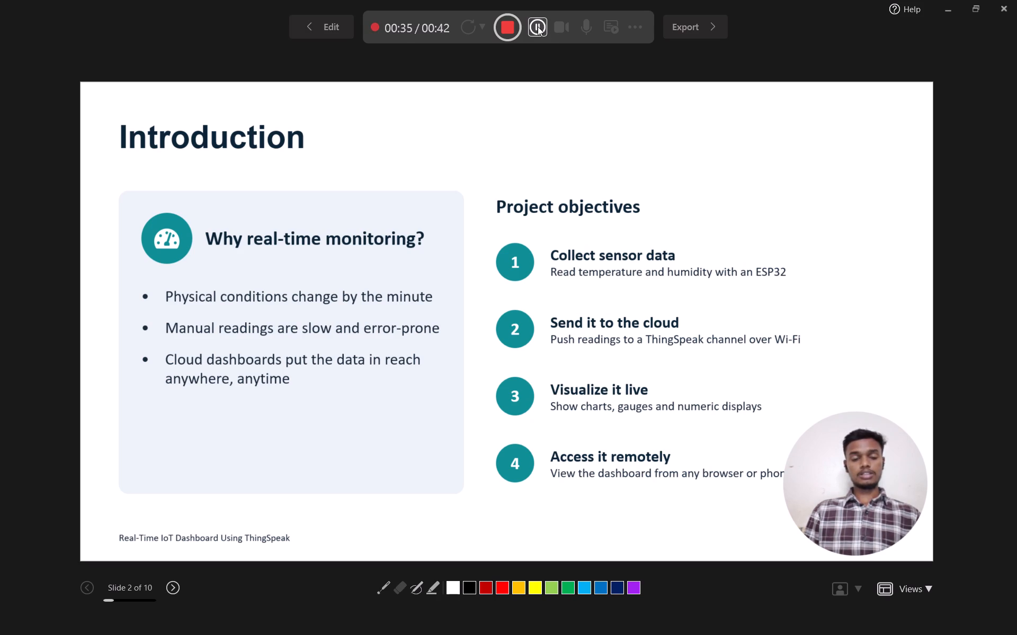
left_click(538, 26)
left_click(538, 26)
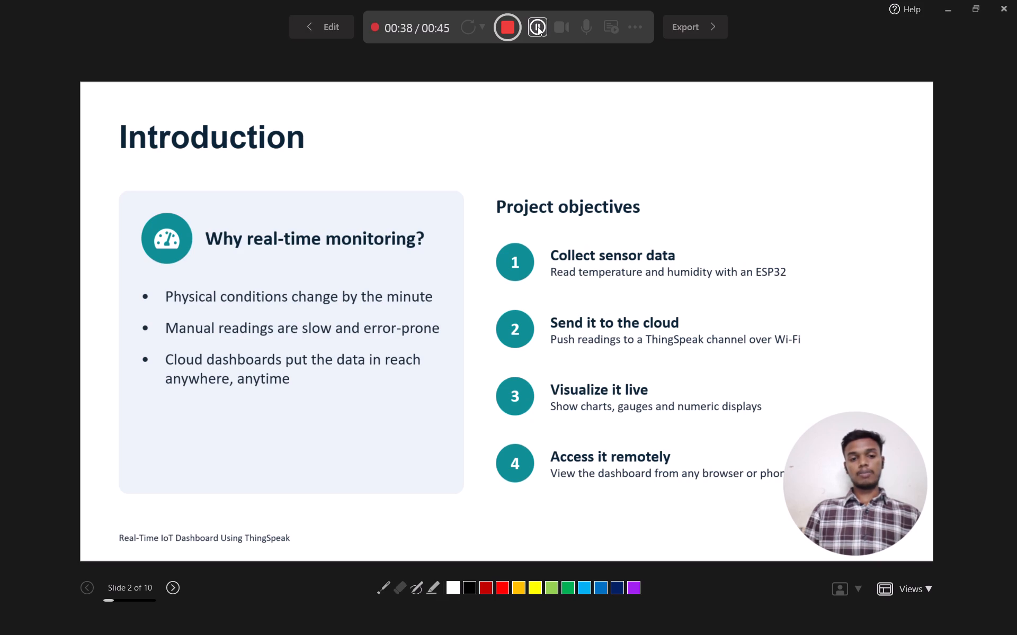
left_click(538, 26)
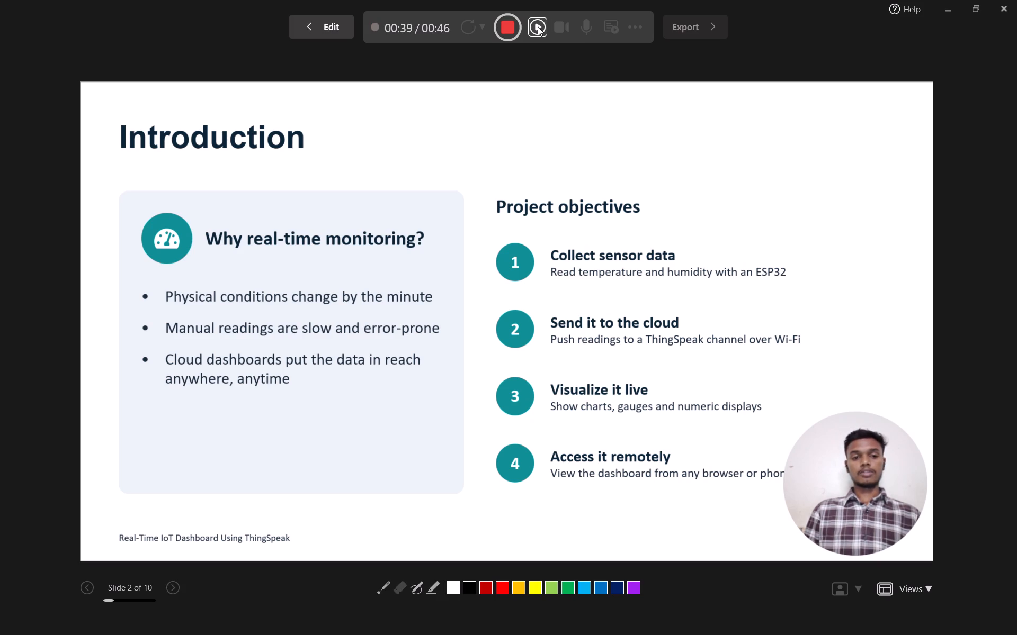
left_click(538, 26)
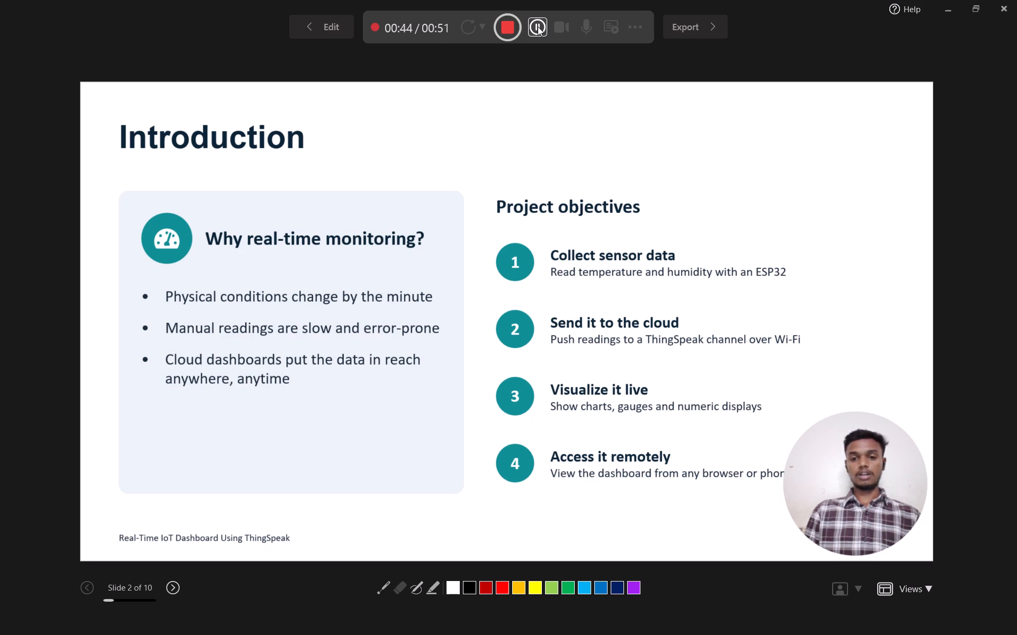
left_click(538, 26)
left_click(538, 26)
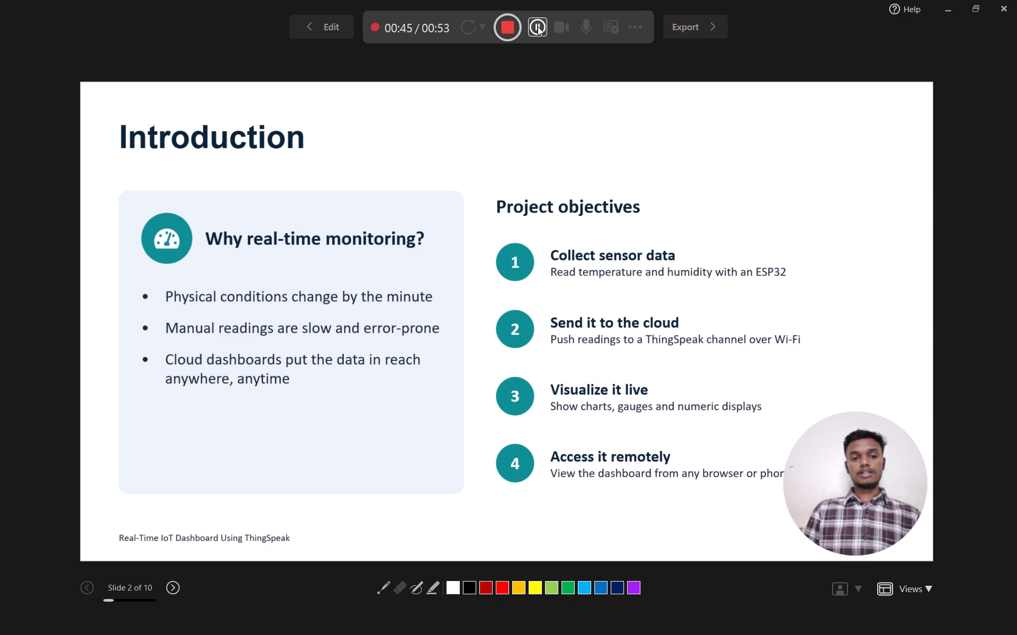
left_click(538, 26)
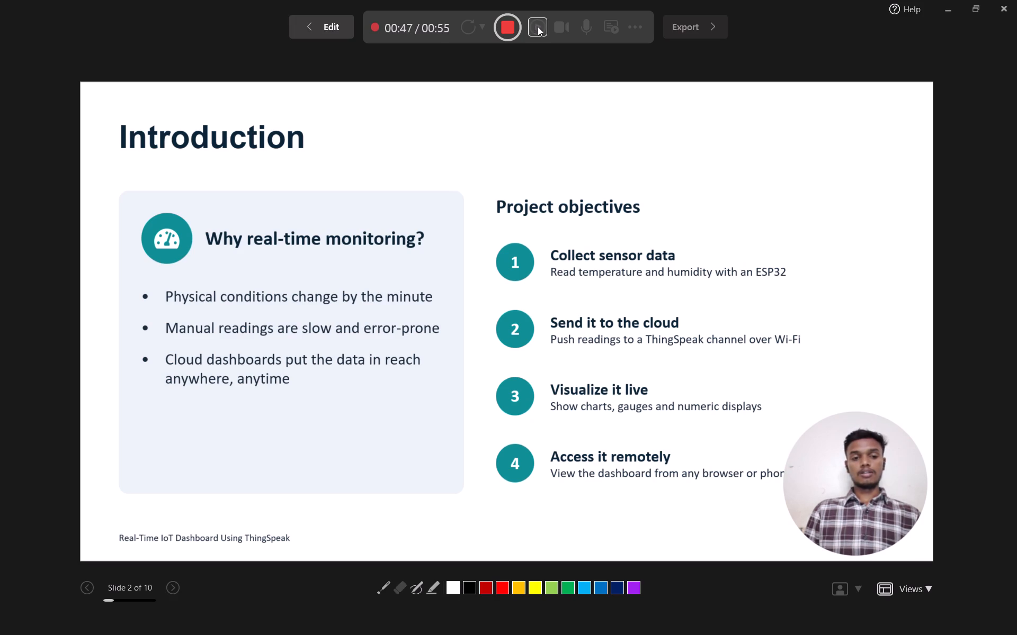
left_click(538, 26)
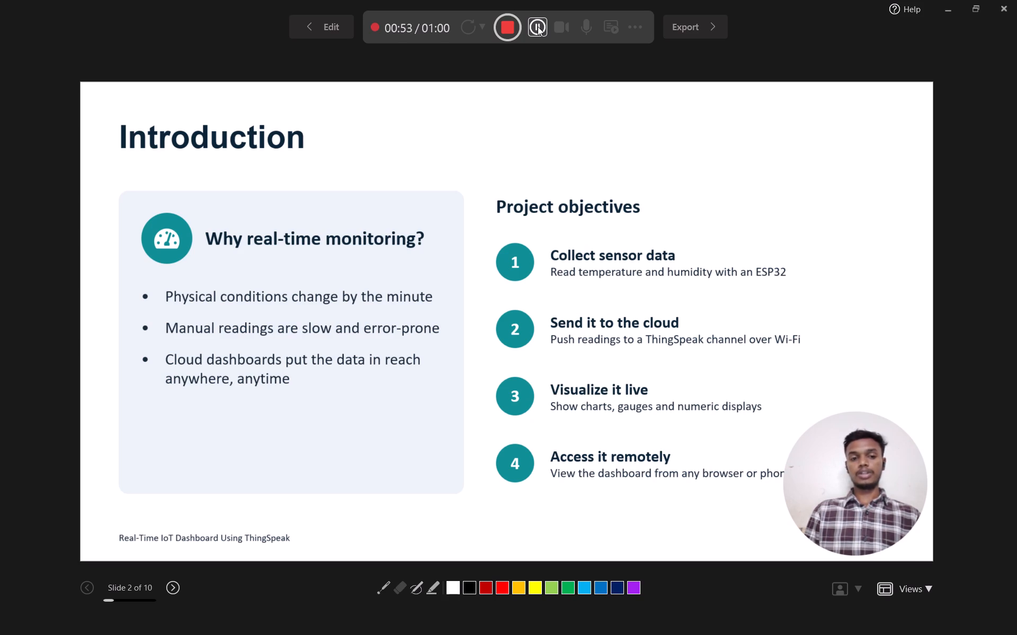
left_click(538, 26)
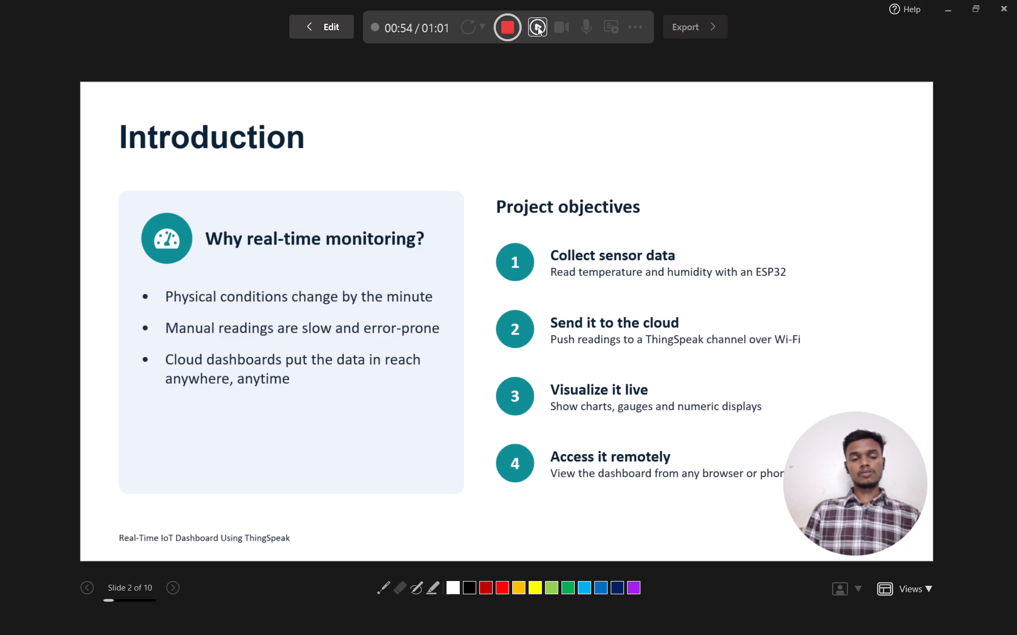
left_click(538, 26)
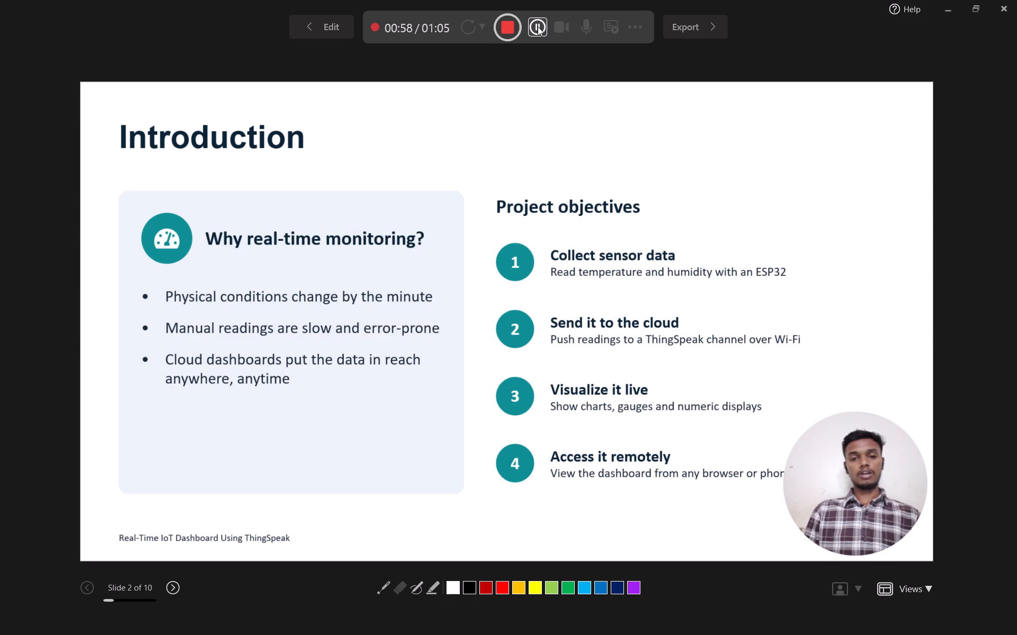
left_click(538, 26)
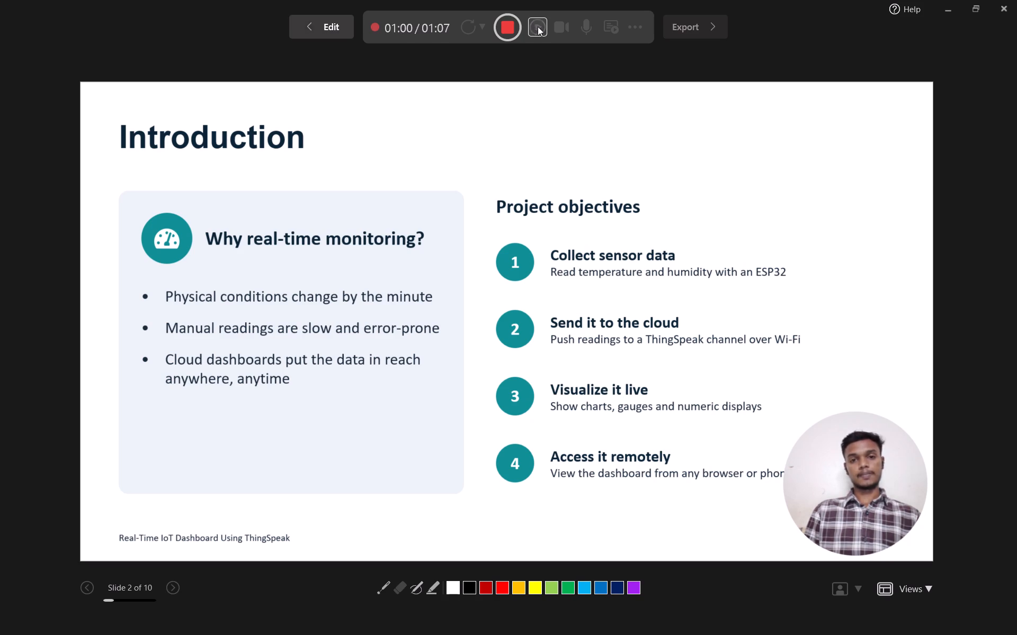
Resume recording, advance to the What Is ThingSpeak? slide, and pause after about 1 second there.
key("Right")
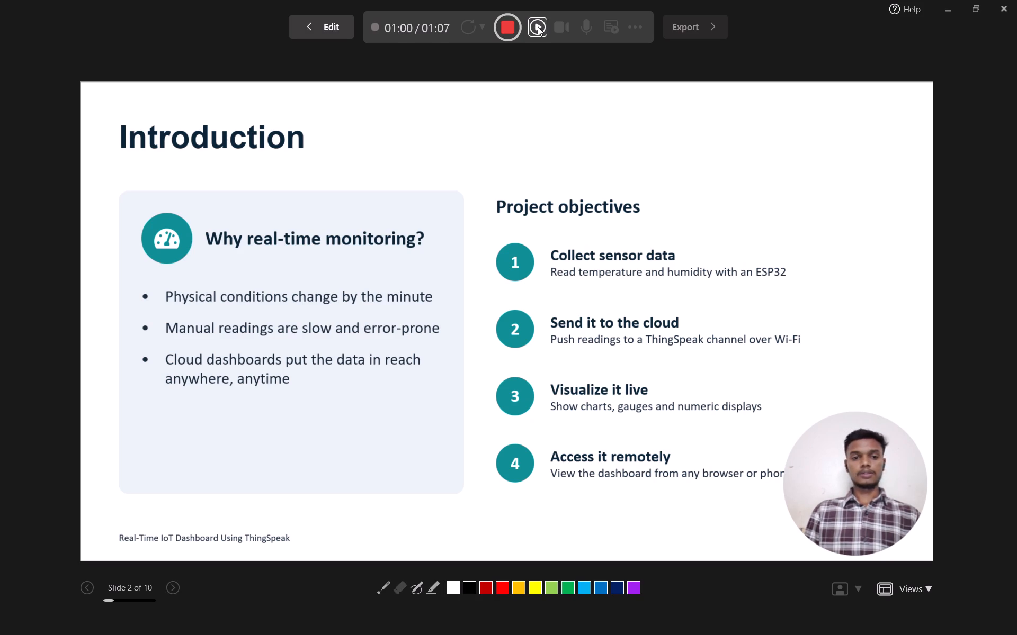
left_click(538, 26)
key("Right")
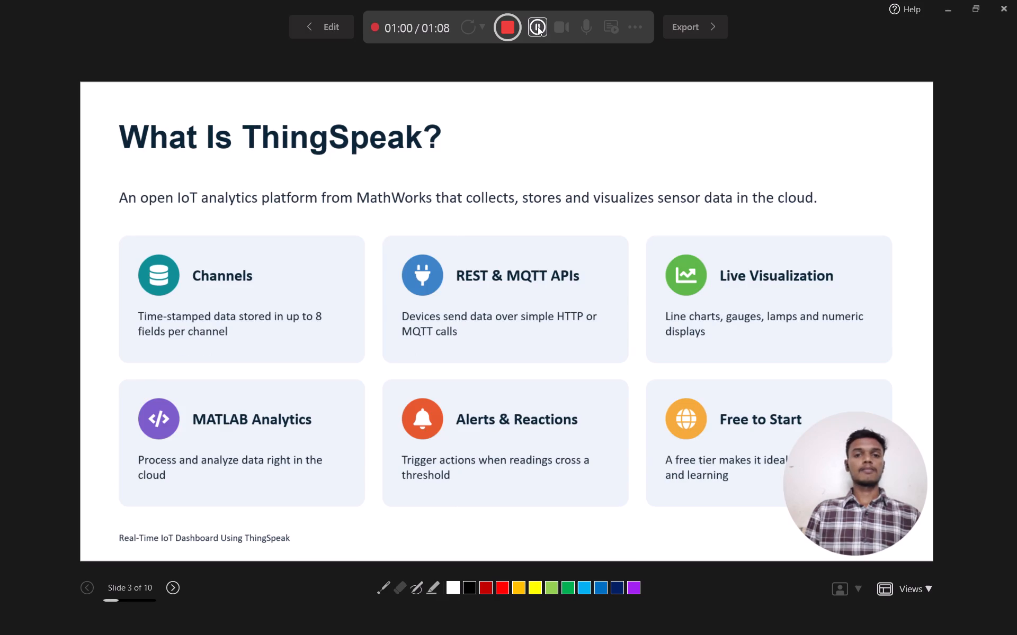
left_click(538, 26)
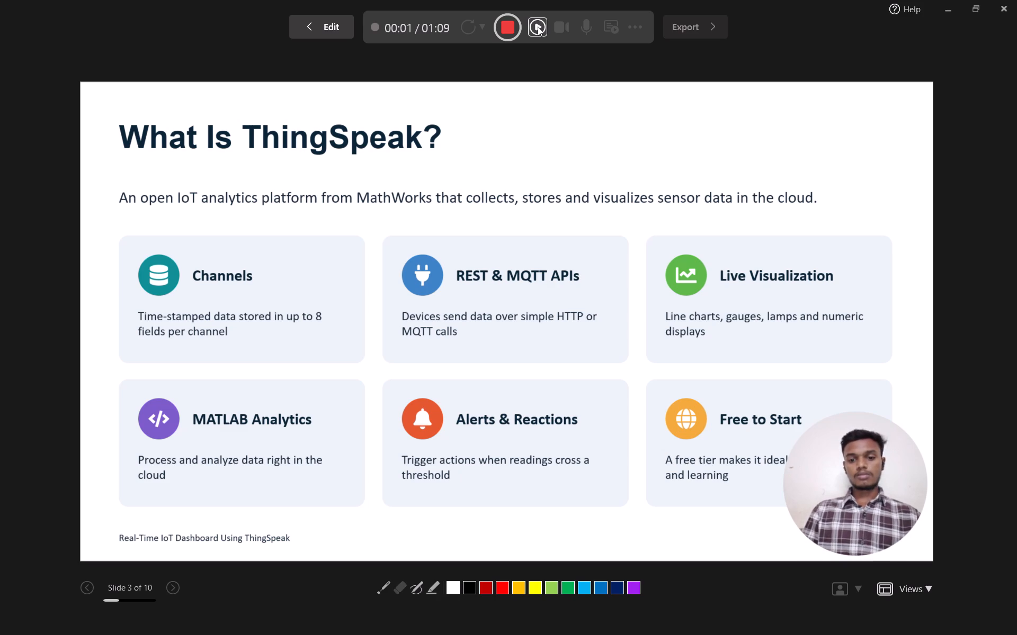
Narrate the What Is ThingSpeak? slide with a pause, continue onto the System Architecture slide, and pause about 20 seconds into it.
left_click(538, 26)
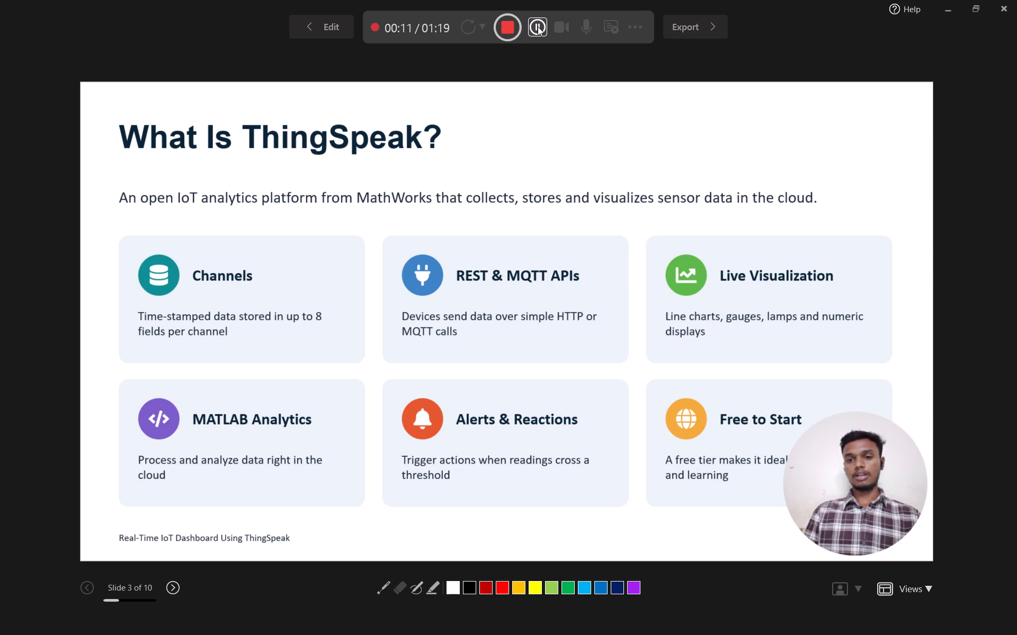
left_click(538, 26)
left_click(538, 26)
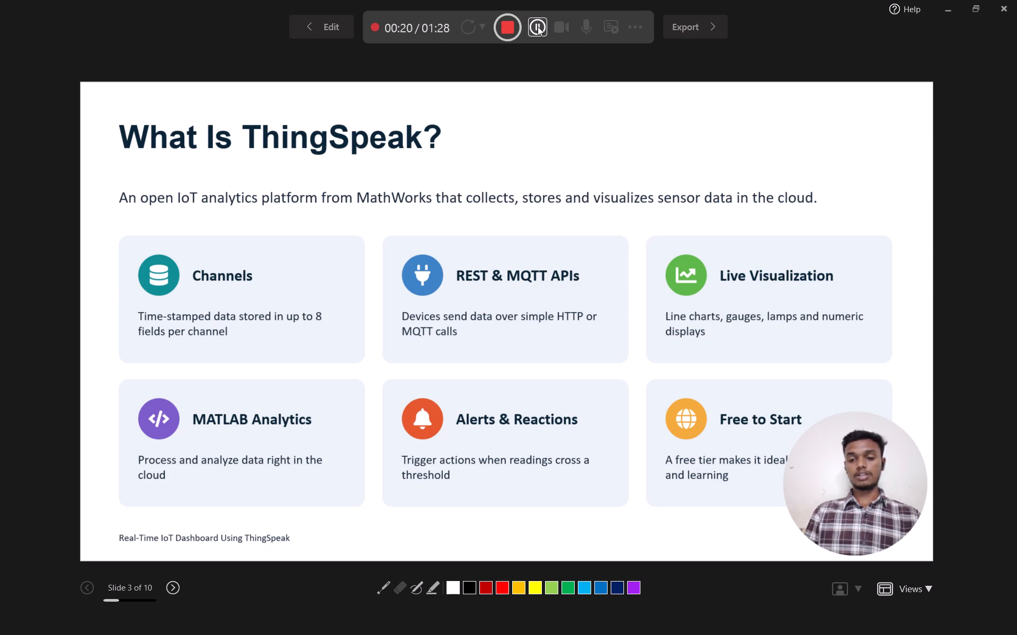
Finish narrating the What Is ThingSpeak? slide, pausing at about 20 seconds, and advance to the System Architecture slide.
left_click(538, 26)
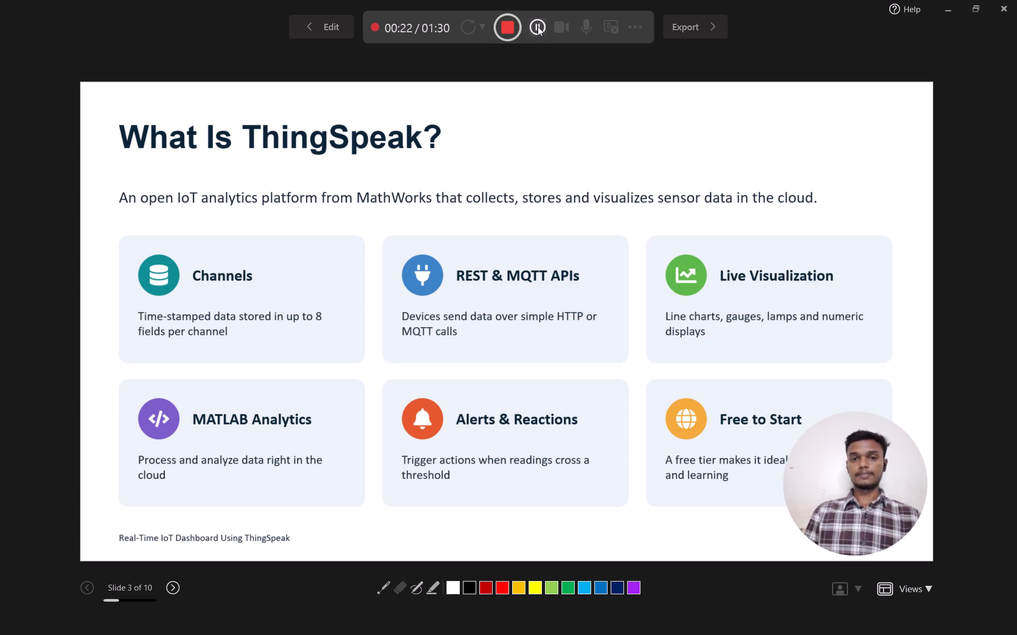
left_click(538, 26)
key("Right")
Narrate the System Architecture slide in short segments with pauses between them, pausing at about 20 seconds on the slide.
left_click(538, 26)
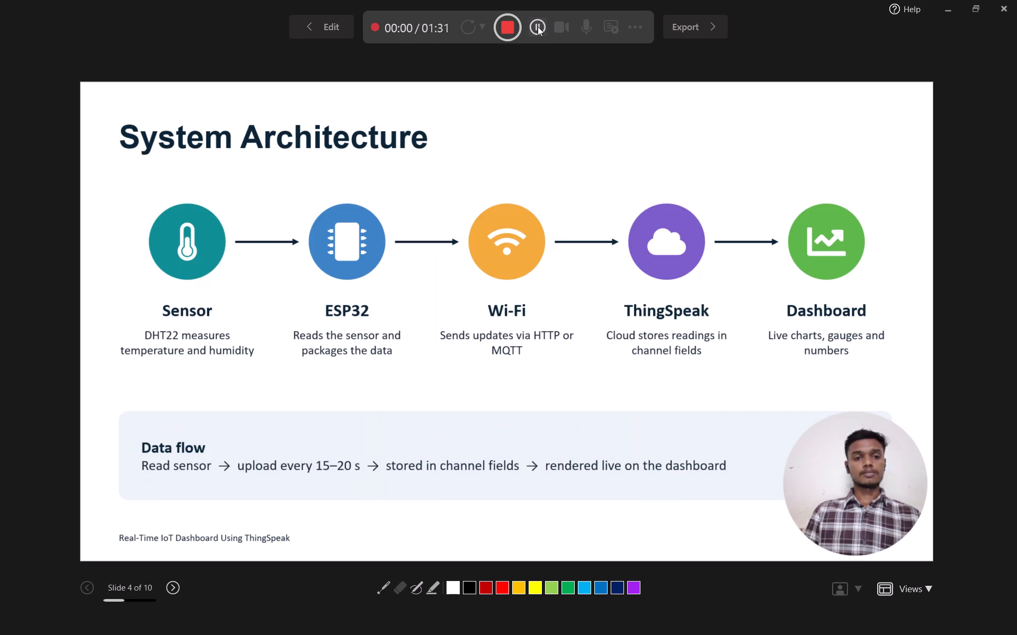
left_click(538, 26)
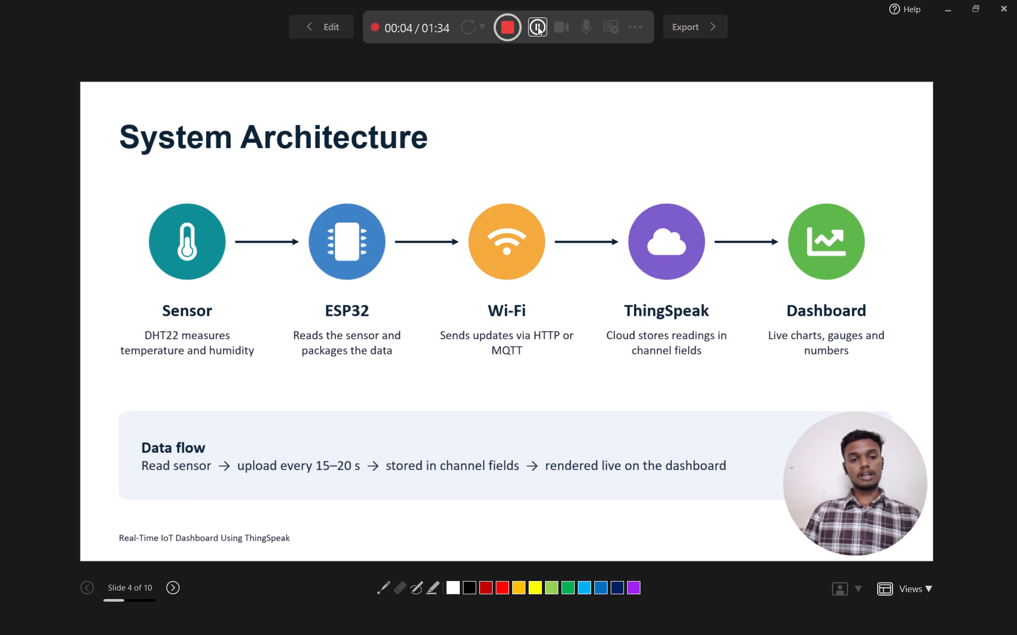
left_click(538, 26)
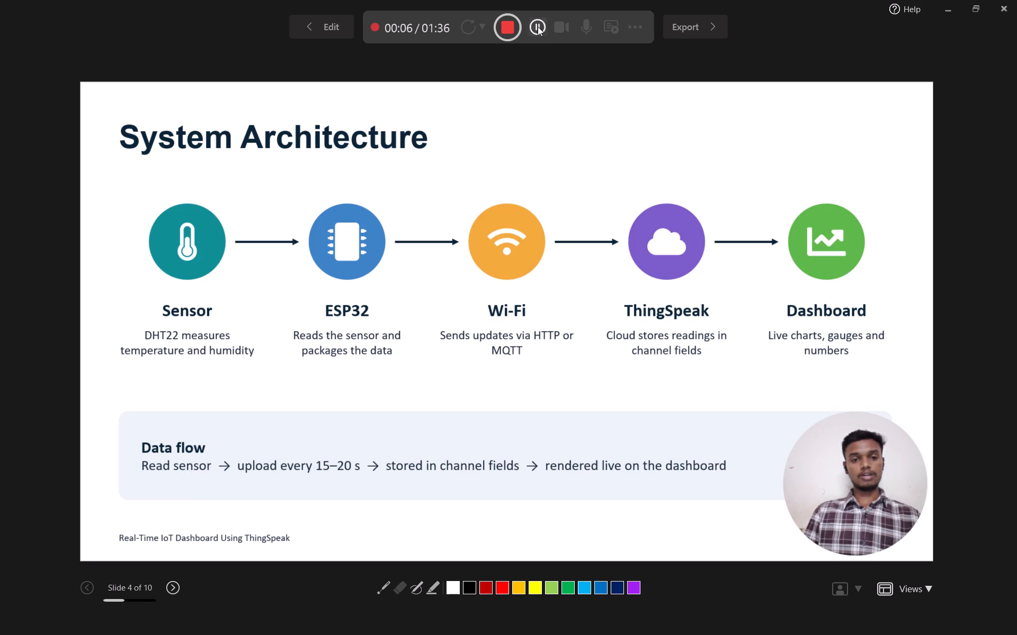
left_click(538, 26)
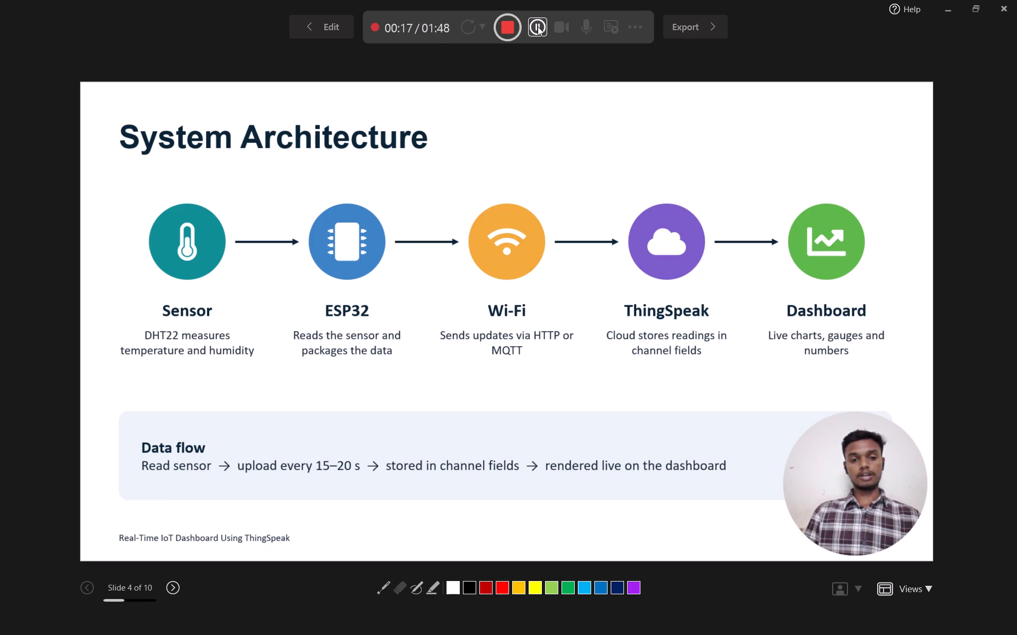
double_click(538, 26)
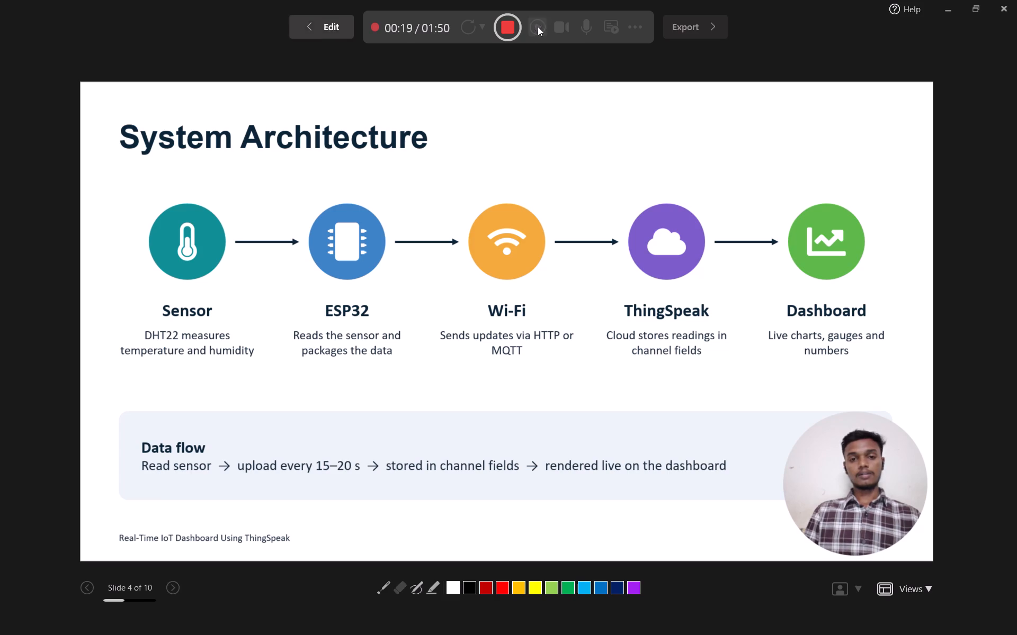
left_click(538, 26)
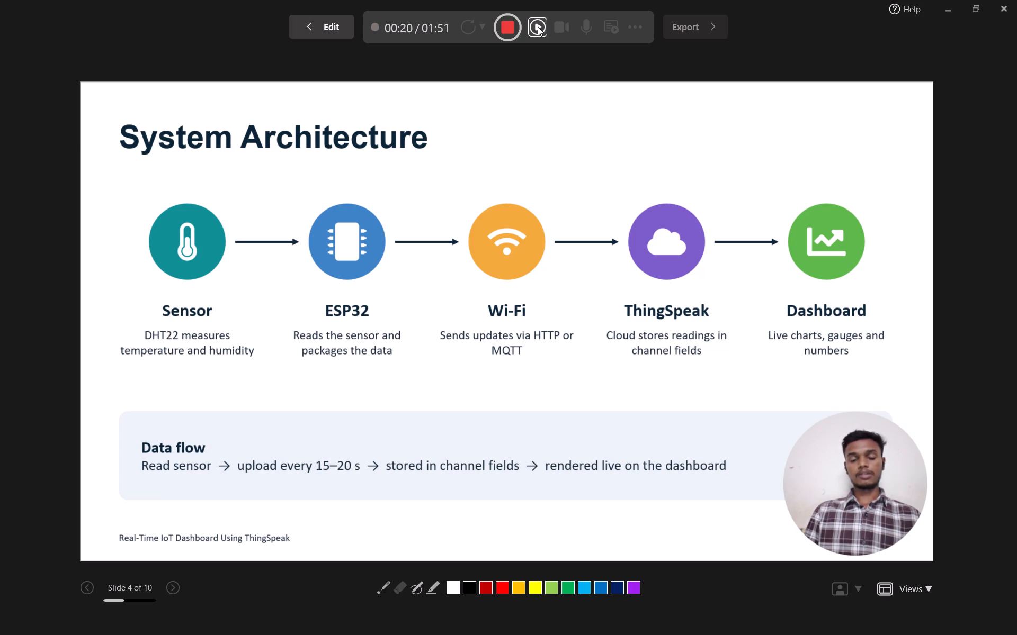
Resume recording, finish narrating the System Architecture slide, and continue the take onto the Hardware & Software slide.
left_click(538, 26)
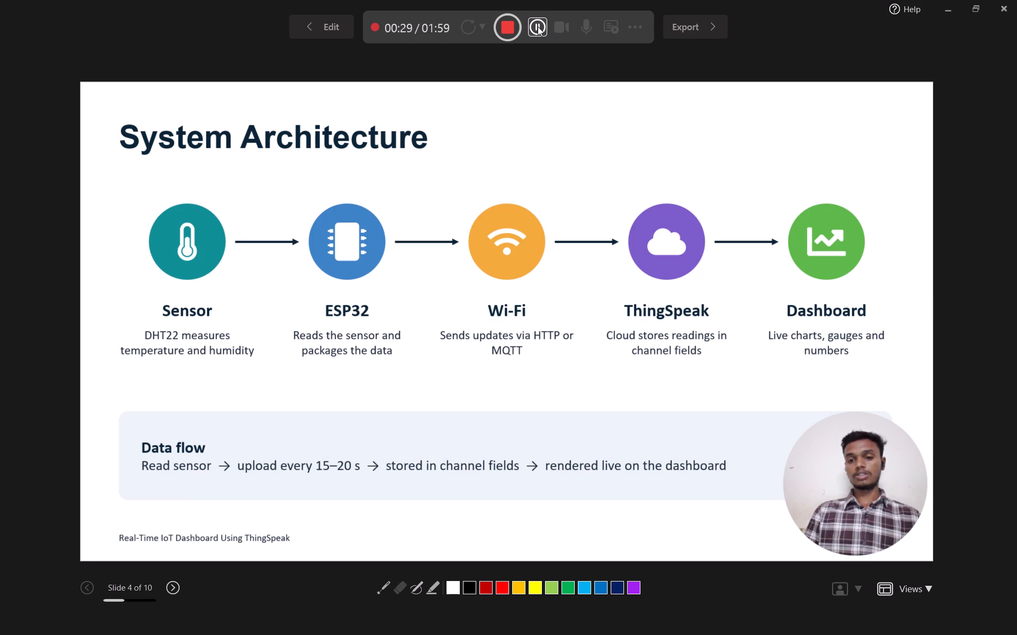
left_click(538, 26)
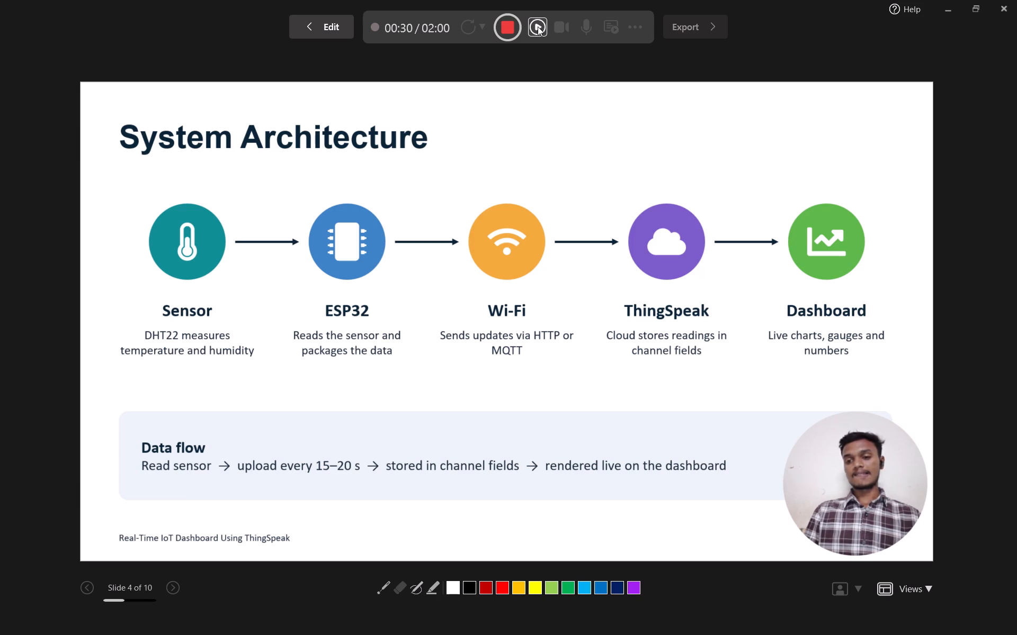
Finish the System Architecture slide's narration in three short segments with pauses between them, pausing at about 42 seconds on the slide.
left_click(538, 26)
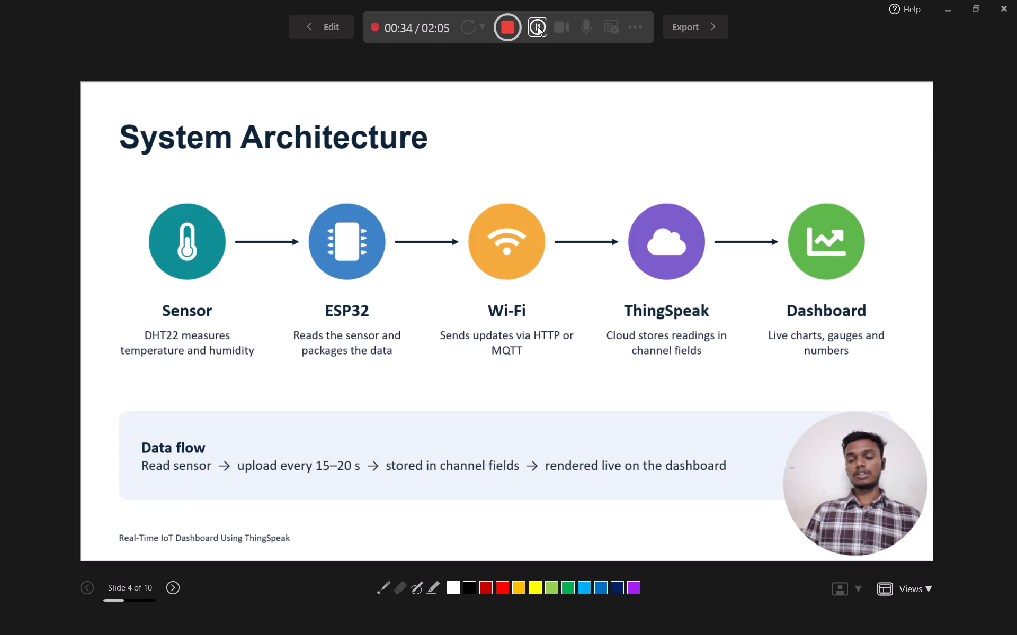
left_click(538, 26)
left_click(538, 26)
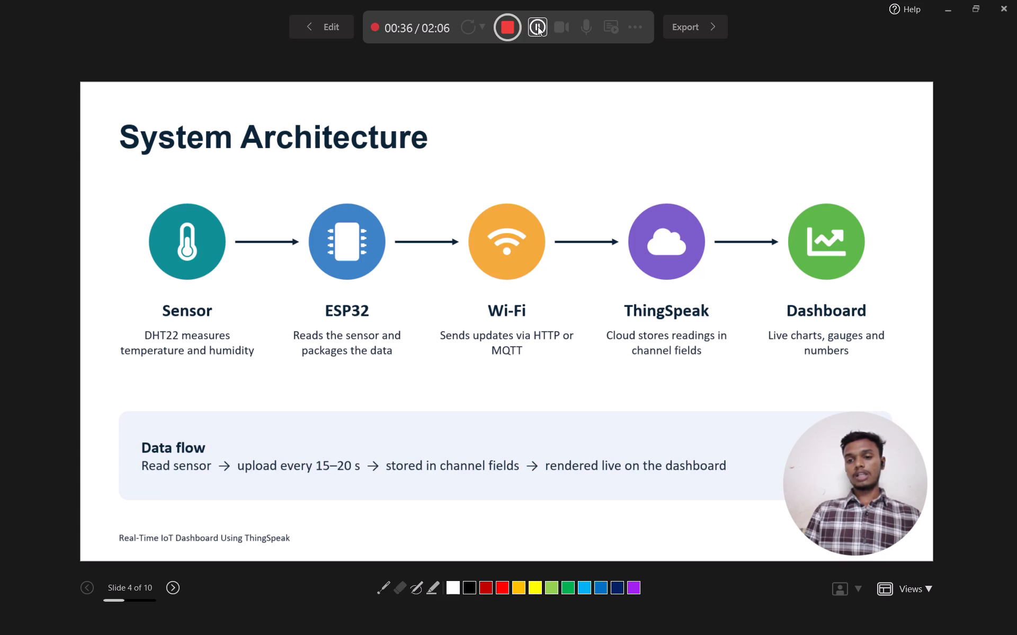
left_click(538, 26)
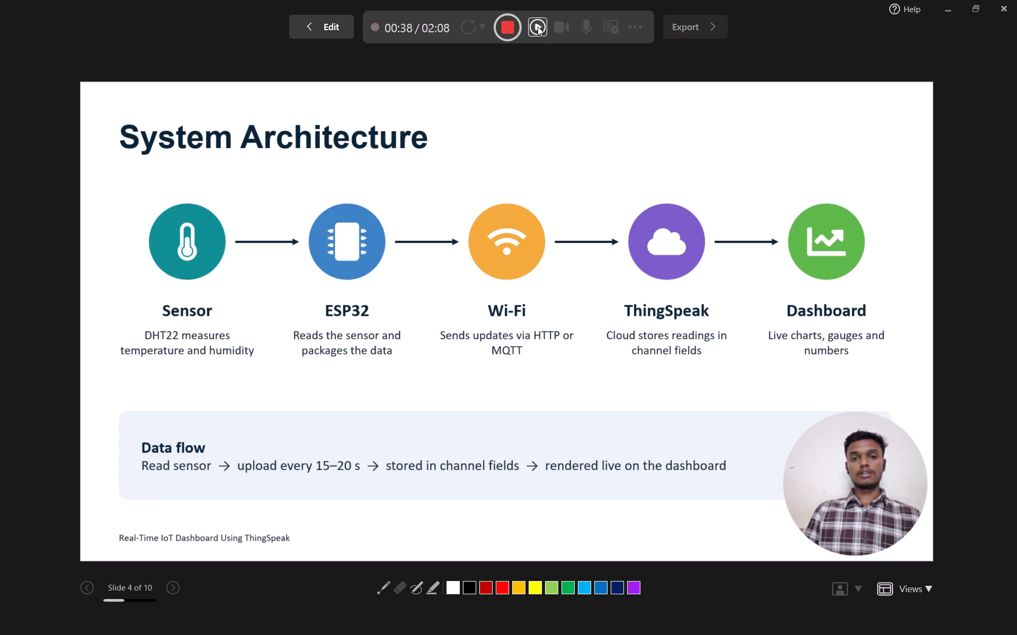
left_click(538, 26)
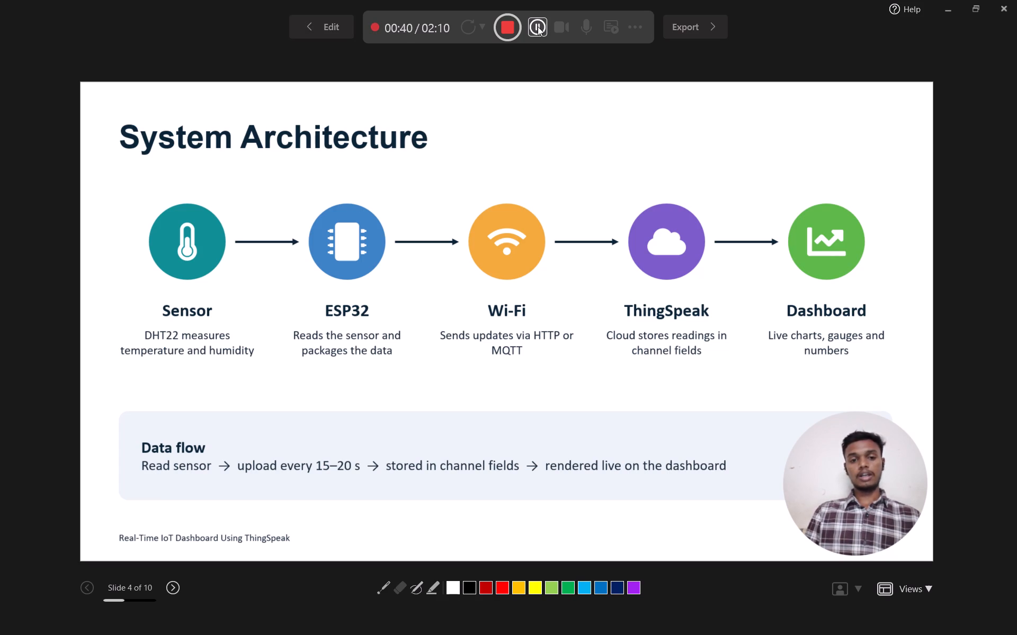
left_click(538, 26)
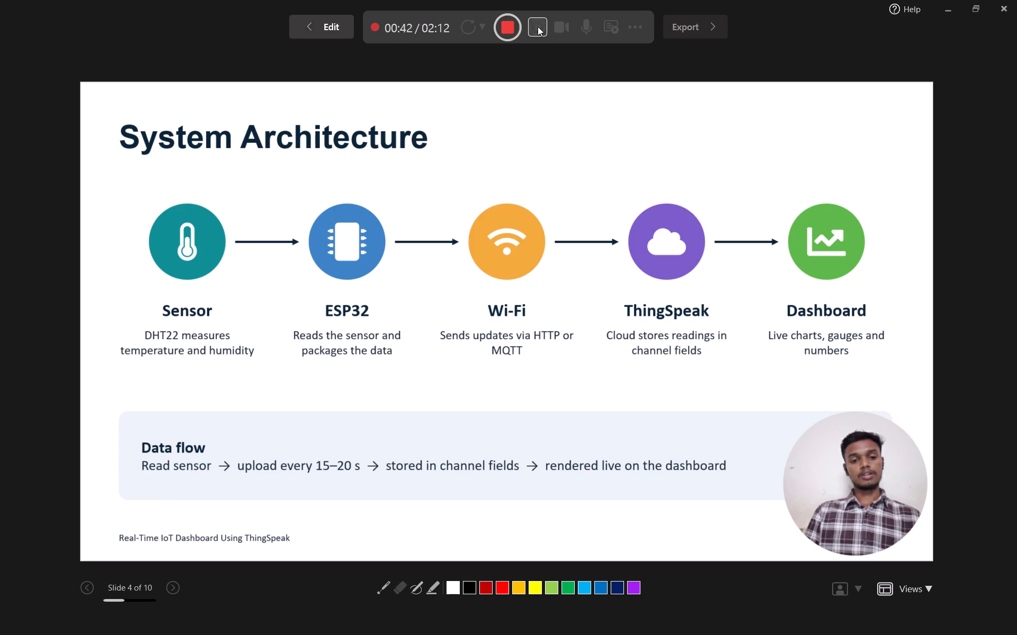
Resume recording, advance to the Hardware & Software slide, and pause right after it appears.
left_click(538, 26)
key("Right")
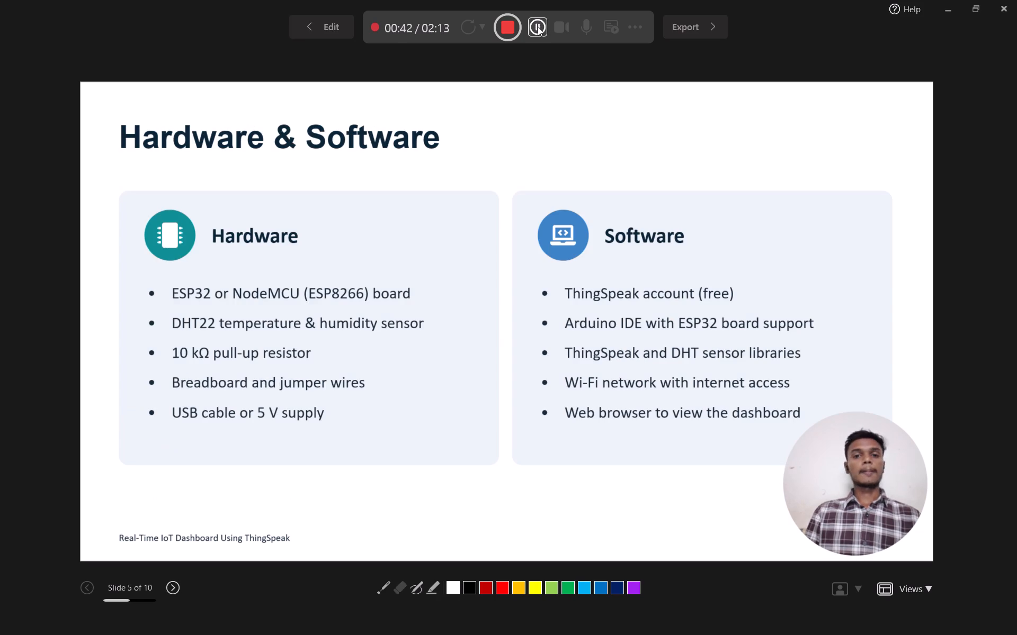
left_click(538, 26)
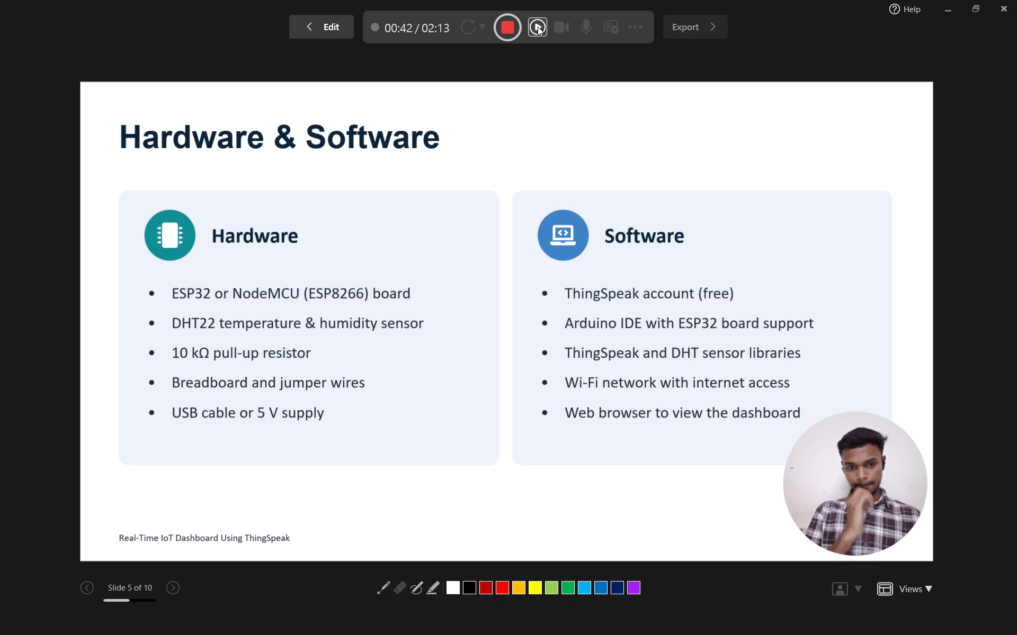
Resume recording and narrate the Hardware & Software slide for about 15 seconds.
left_click(538, 26)
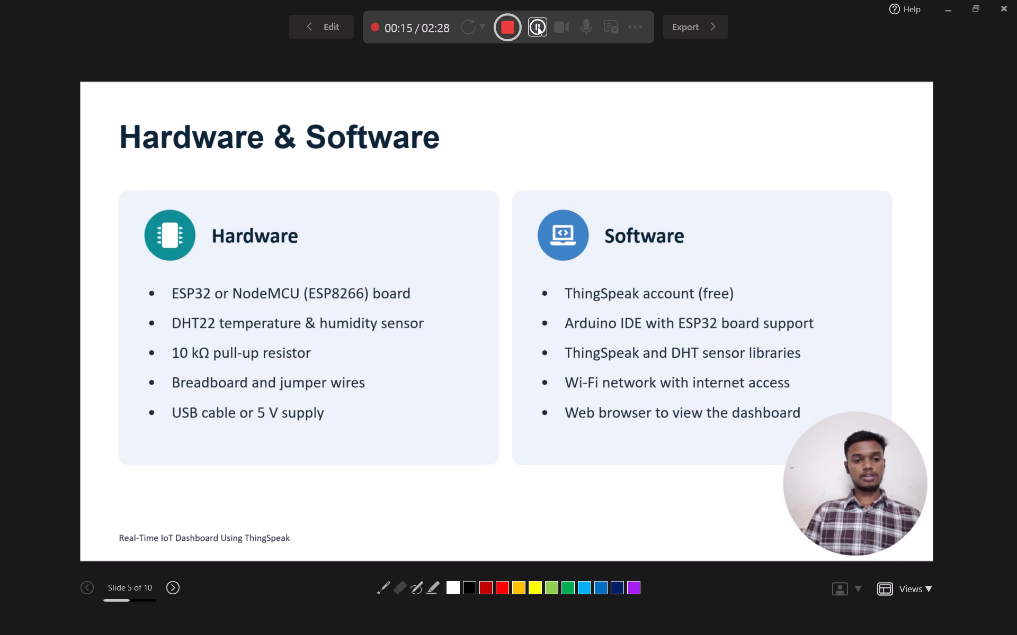
Narrate the Hardware & Software slide in short segments with pauses between them, pausing at about 37 seconds on the slide.
left_click(538, 26)
left_click(538, 26)
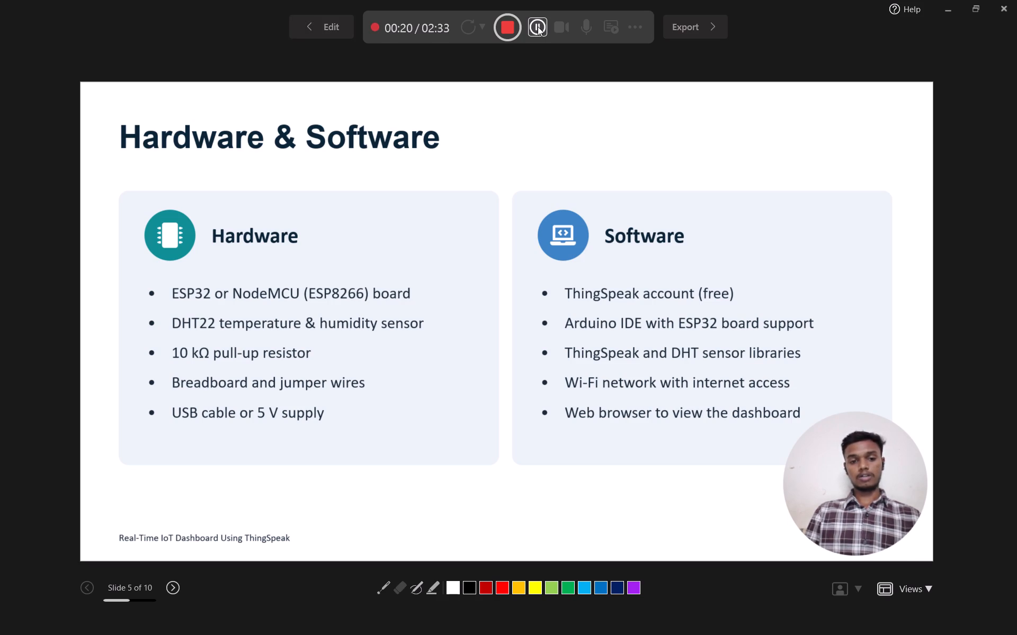
left_click(538, 26)
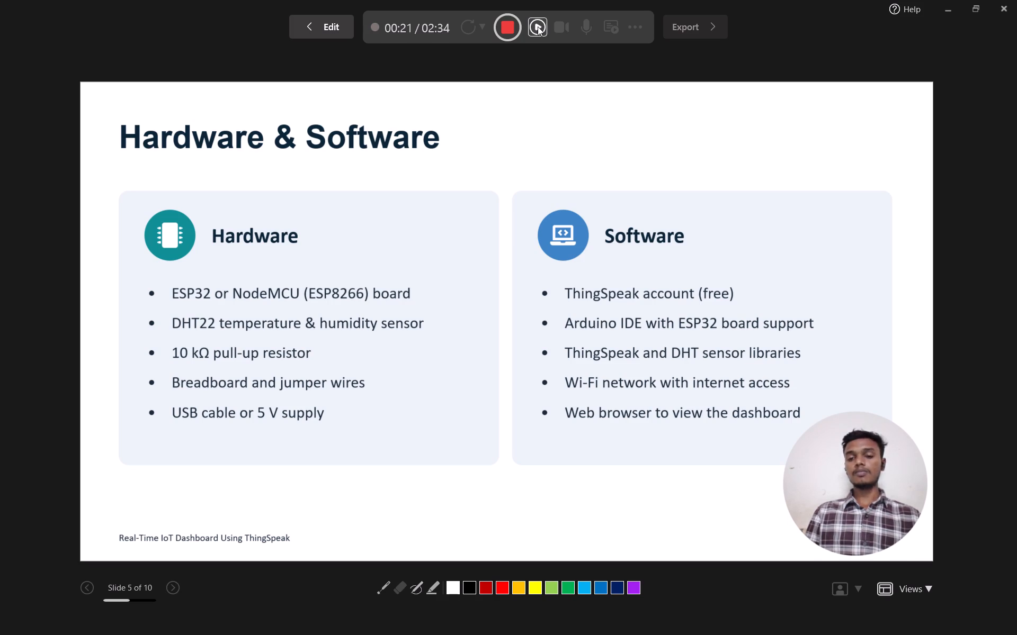
left_click(538, 26)
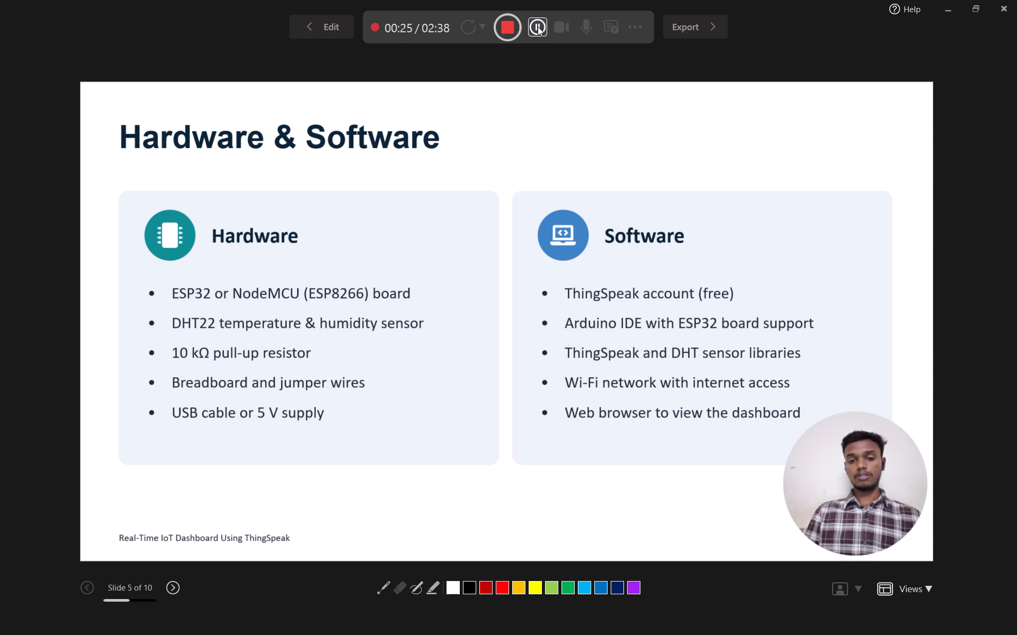
left_click(538, 26)
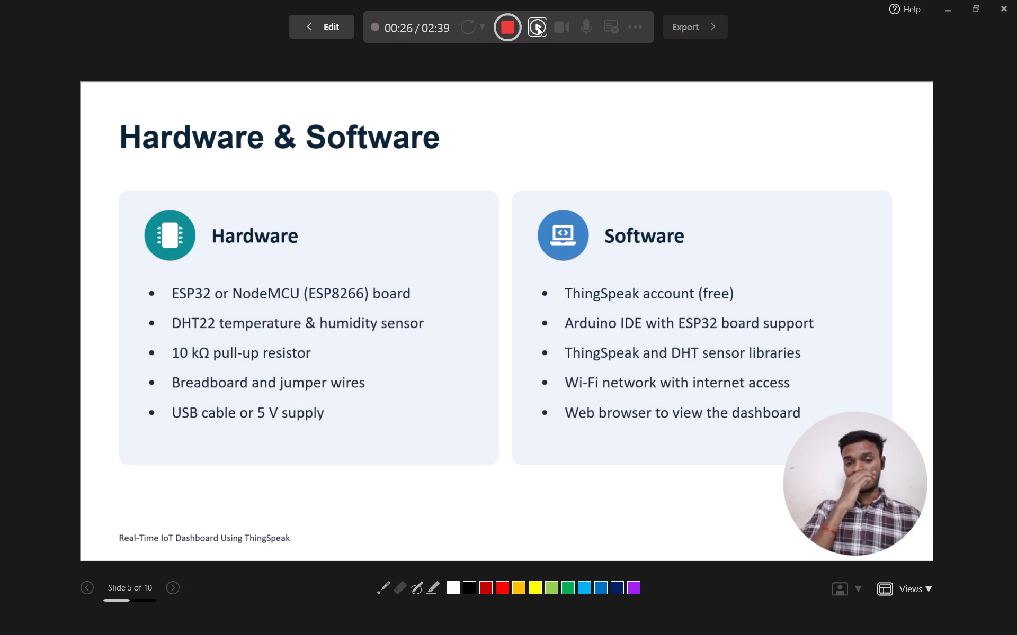
left_click(538, 26)
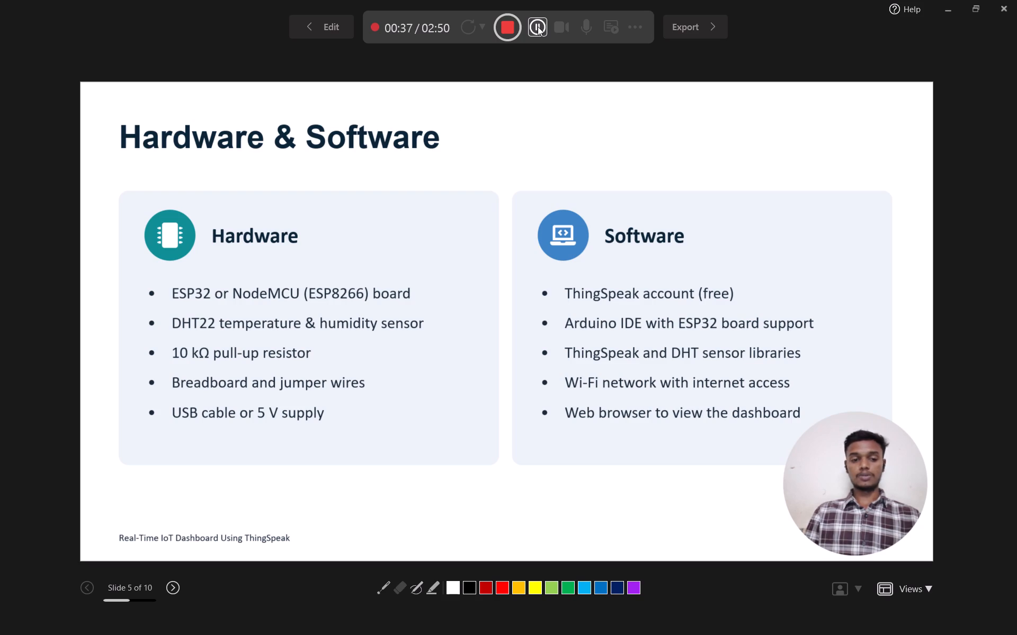
left_click(538, 26)
Resume recording, advance to the Sensor Wiring slide, and record only brief bursts there, pausing at about 1 second on the slide.
left_click(538, 26)
key("Right")
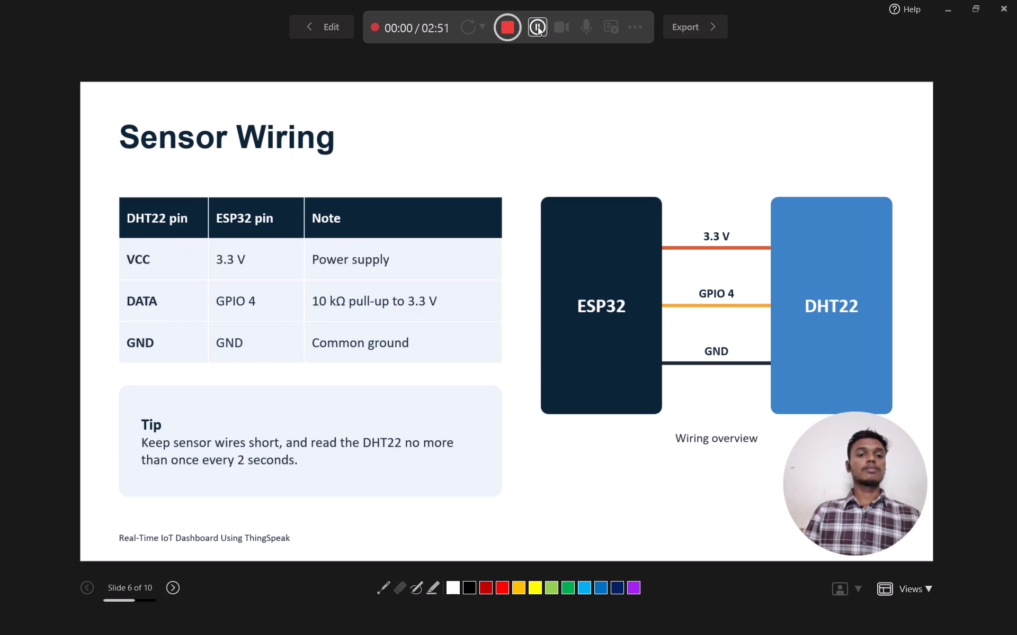
left_click(538, 26)
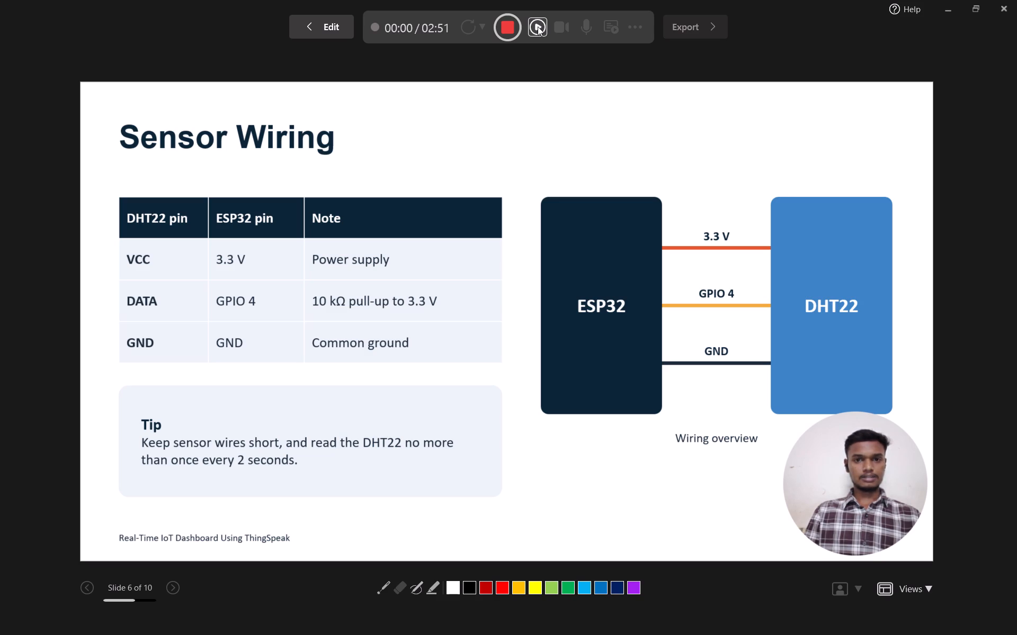
left_click(538, 26)
left_click(538, 26)
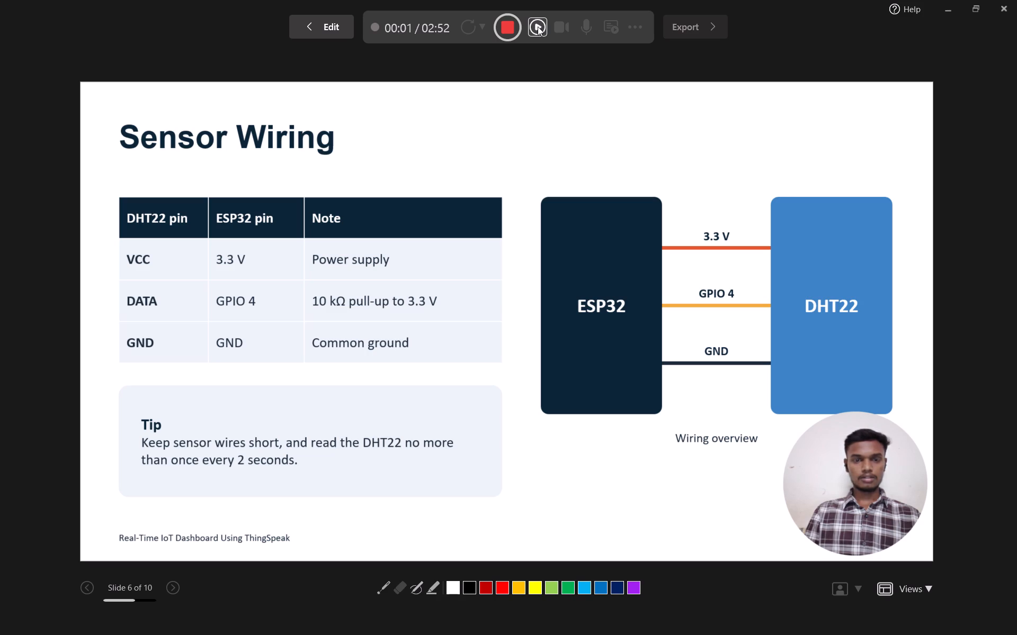
double_click(538, 26)
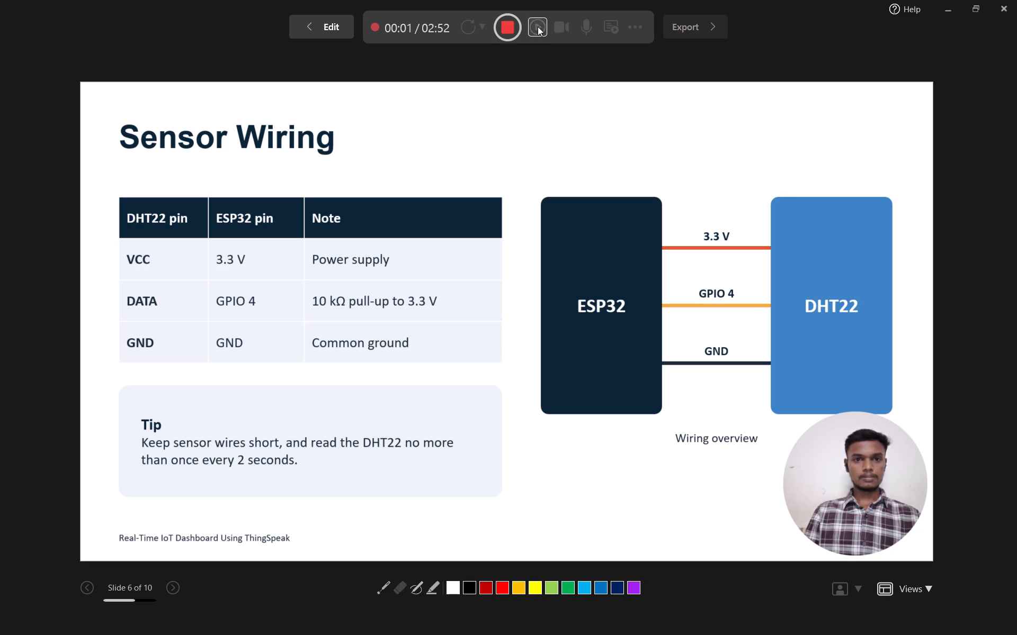
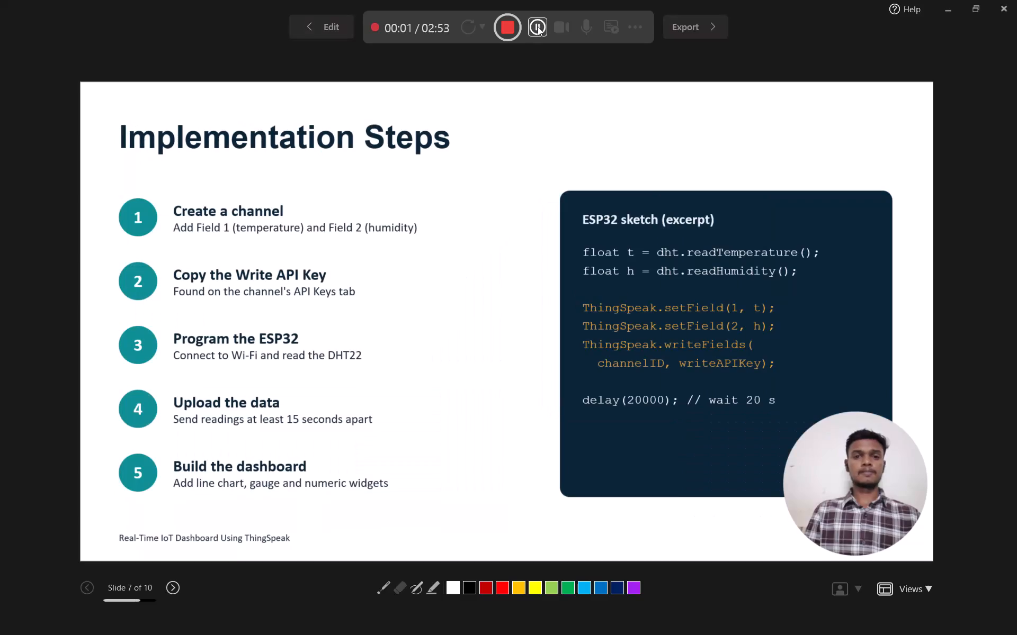
Record the Implementation Steps slide in short segments with pauses between them, then continue the take onto the Live Dashboard View slide.
left_click(538, 26)
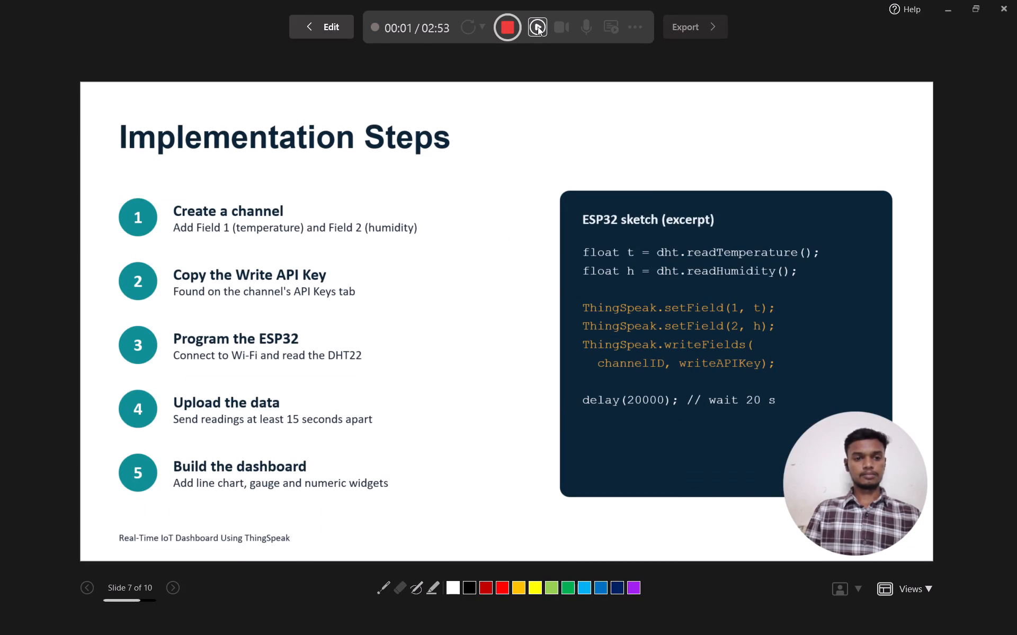
left_click(538, 26)
left_click(538, 26)
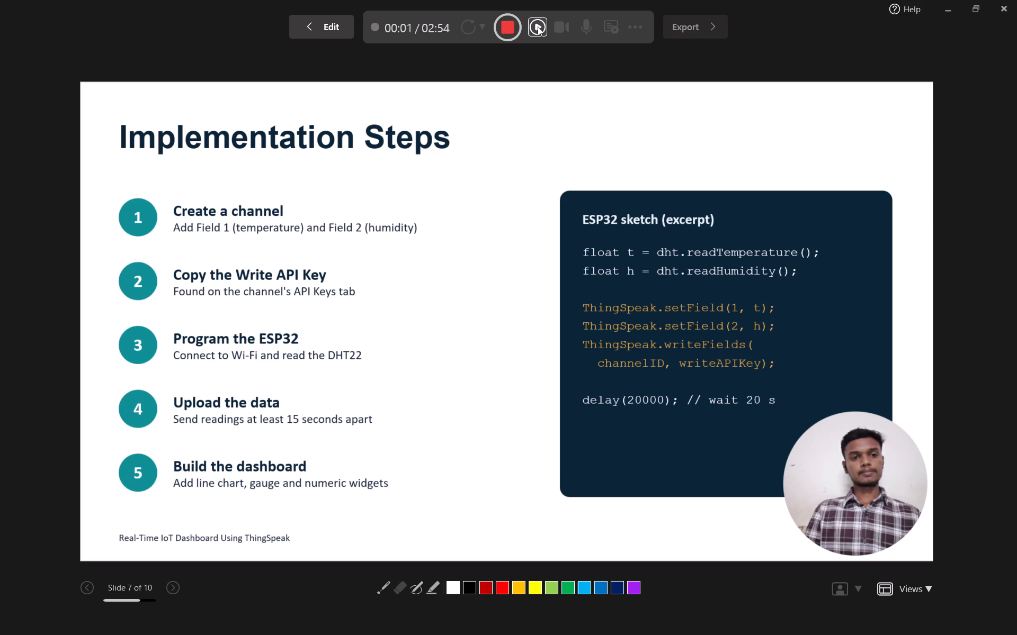
left_click(538, 26)
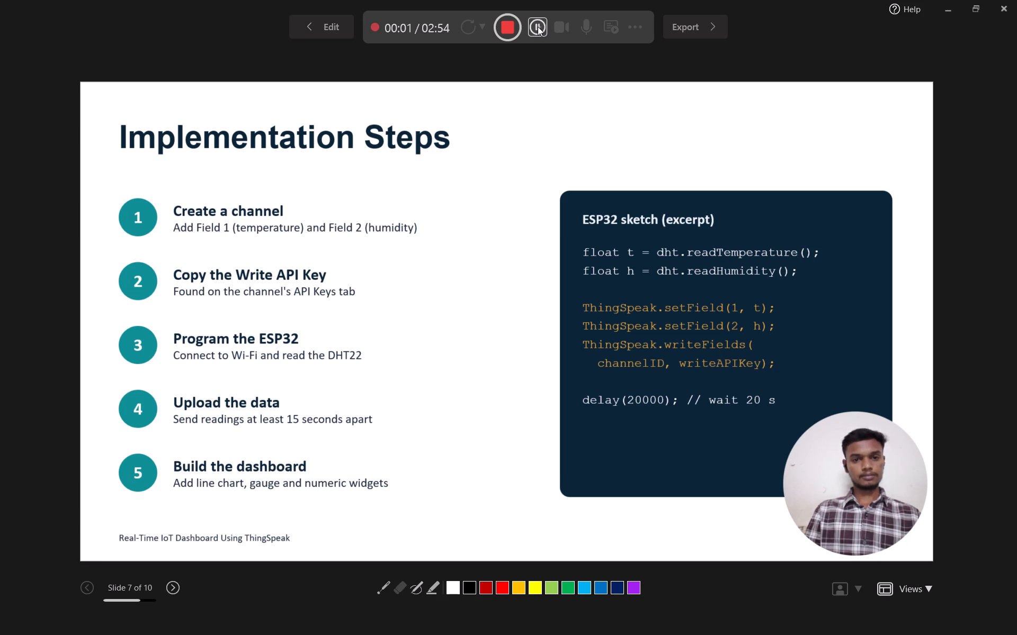
left_click(538, 26)
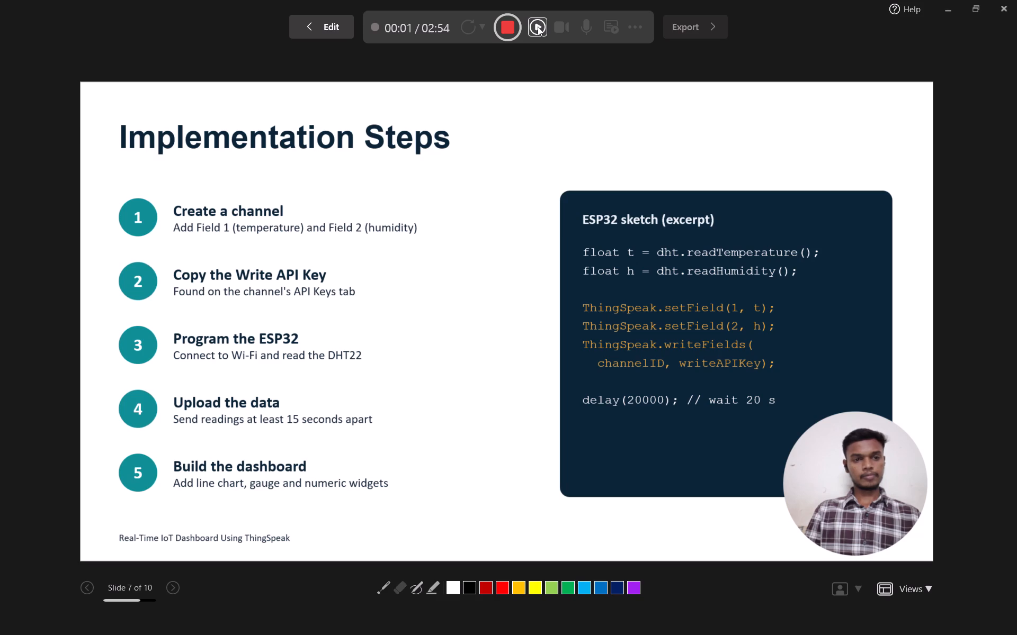
left_click(538, 26)
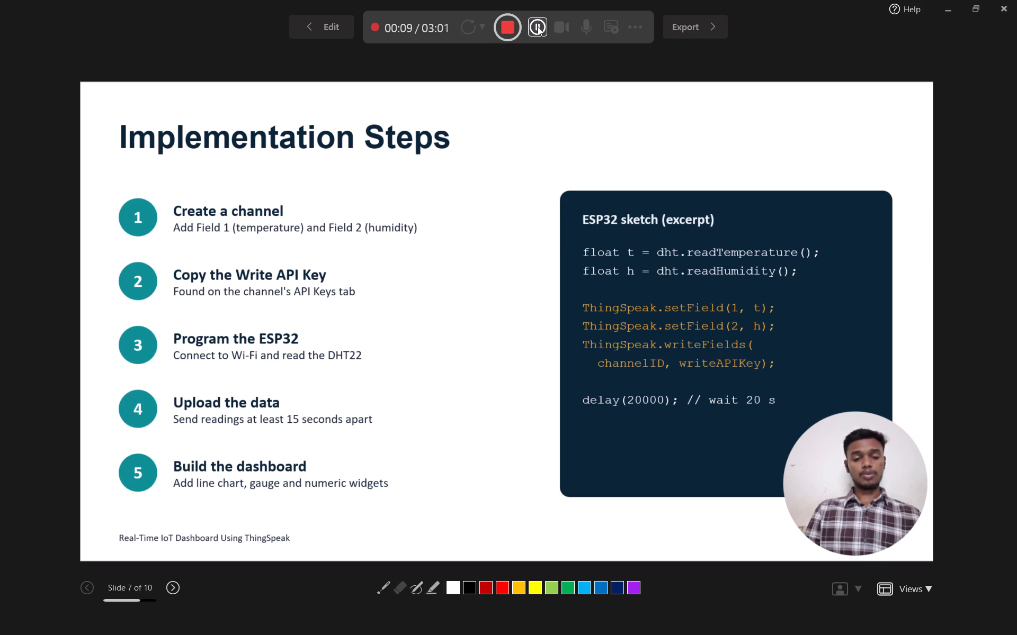
key("Right")
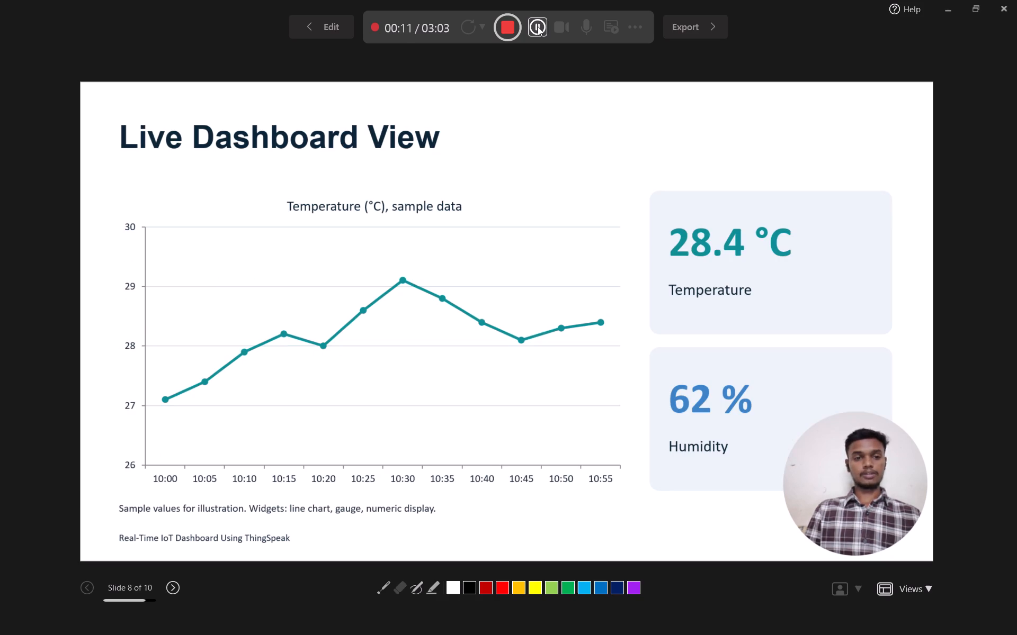
Narrate the Live Dashboard View slide in short segments with pauses, and advance the take to the Applications & Trade-offs slide.
left_click(538, 26)
left_click(538, 26)
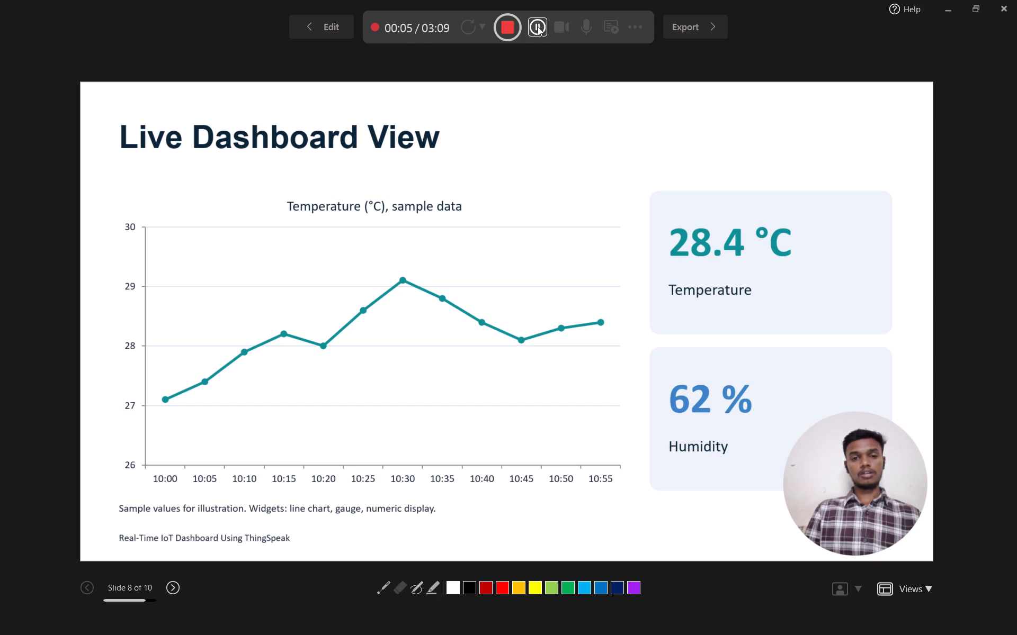
left_click(538, 26)
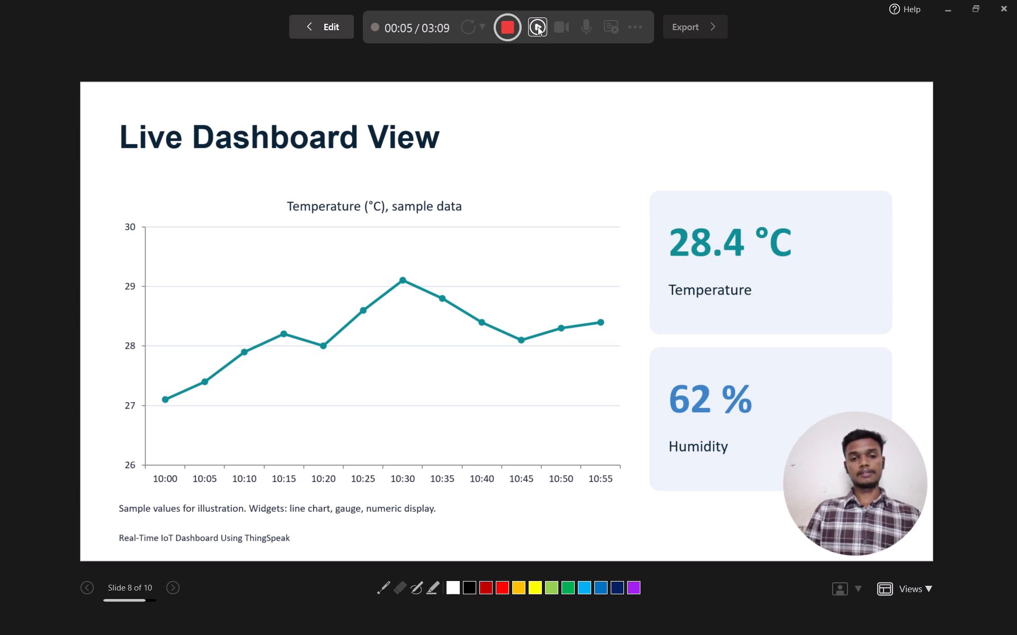
left_click(538, 26)
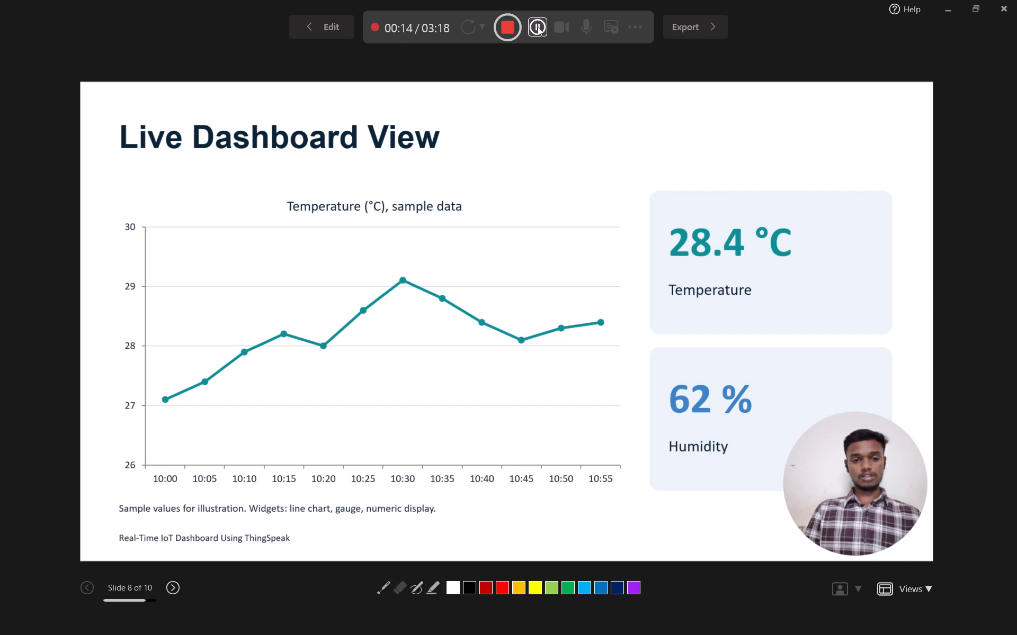
left_click(538, 26)
left_click(538, 26)
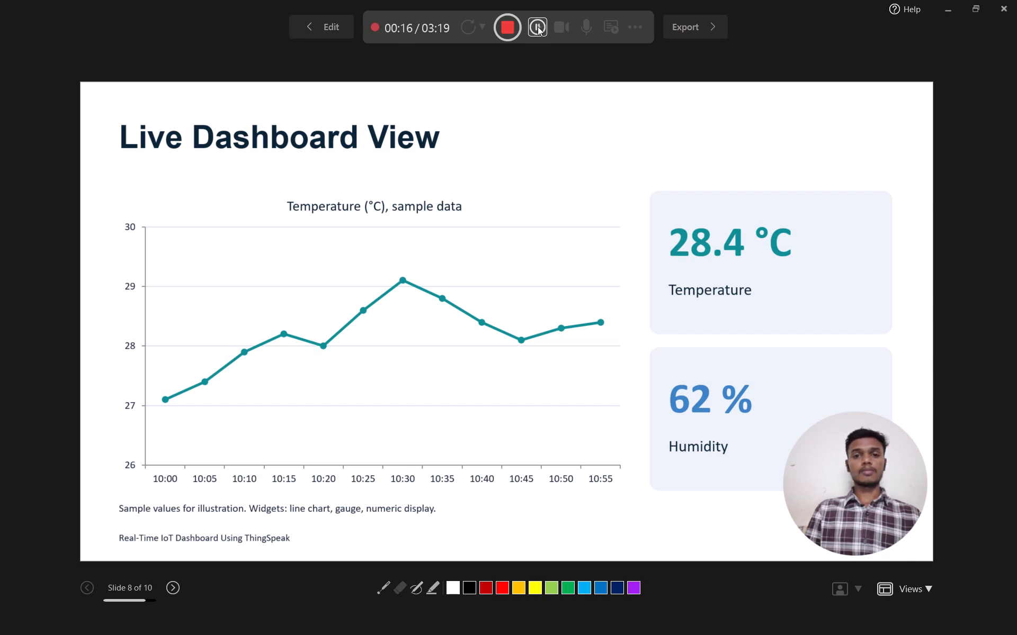
key("Right")
Narrate the Applications & Trade-offs slide in short segments with pauses, and advance the take to the Conclusion & Future Scope slide.
left_click(538, 26)
left_click(538, 26)
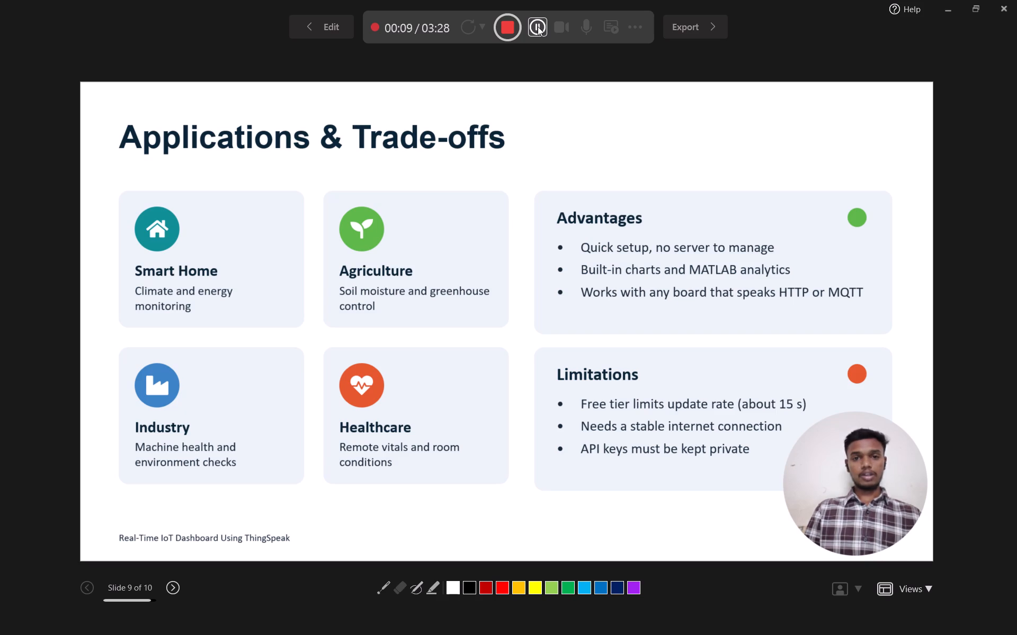
left_click(538, 26)
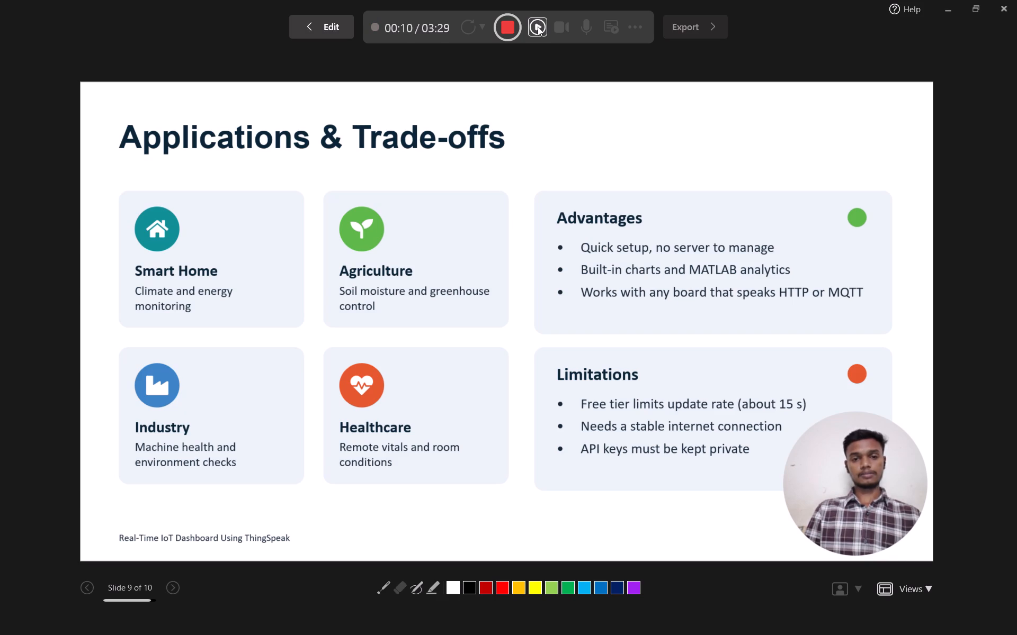
left_click(538, 26)
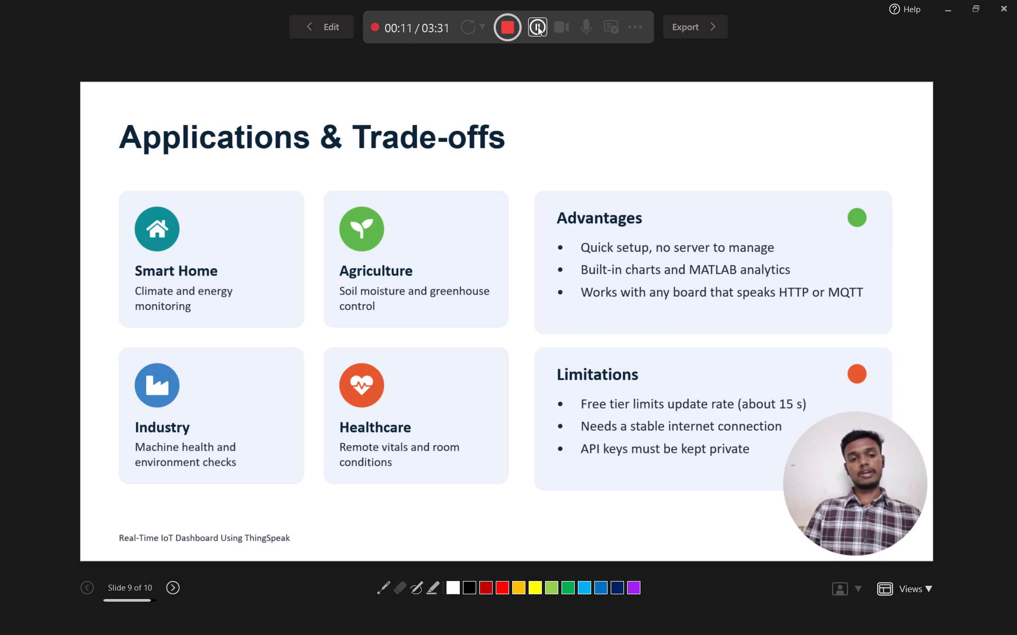
left_click(538, 26)
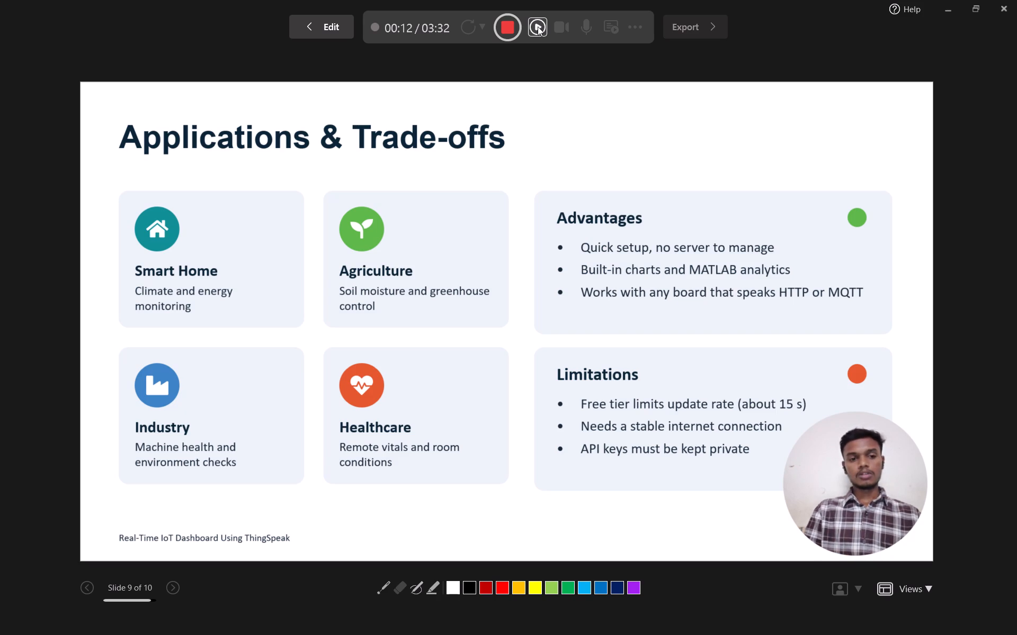
left_click(538, 26)
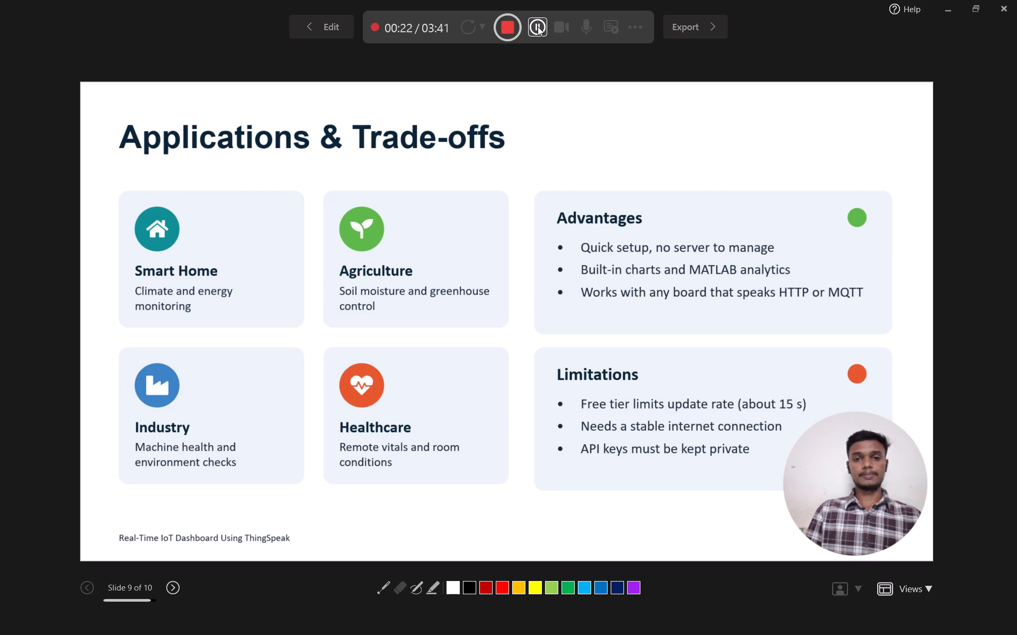
left_click(538, 26)
left_click(538, 26)
key("Right")
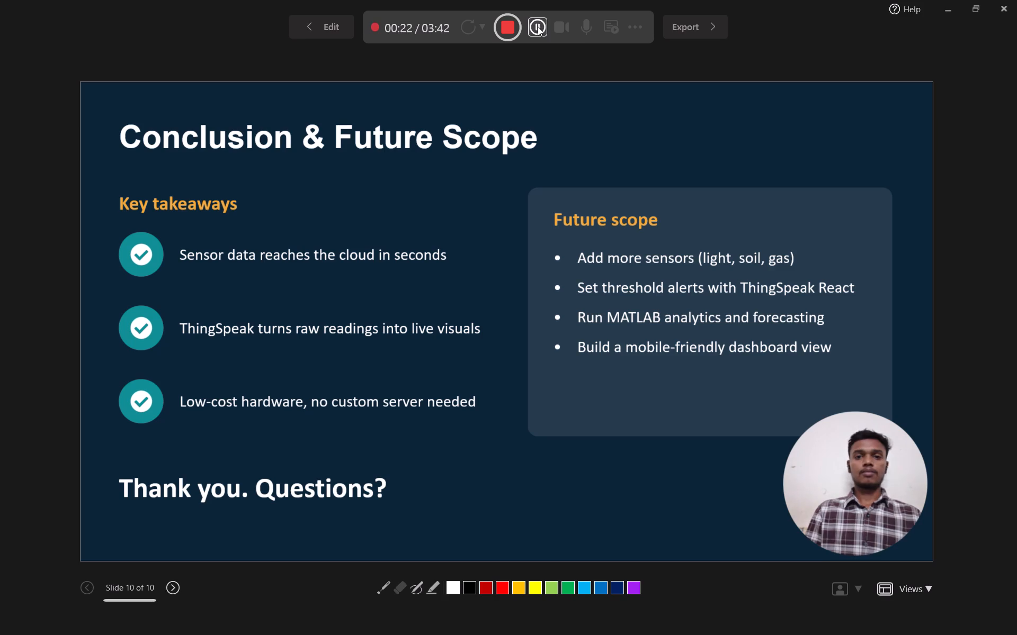
Narrate the Conclusion & Future Scope slide in short segments with pauses, and stop the recording about 20 seconds into the slide.
left_click(538, 26)
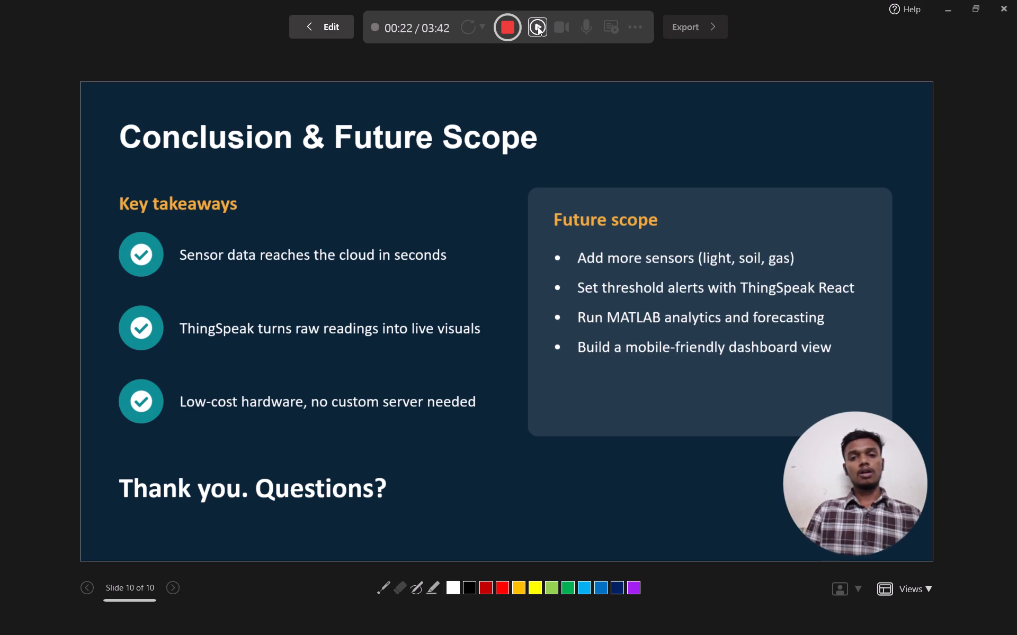
left_click(538, 26)
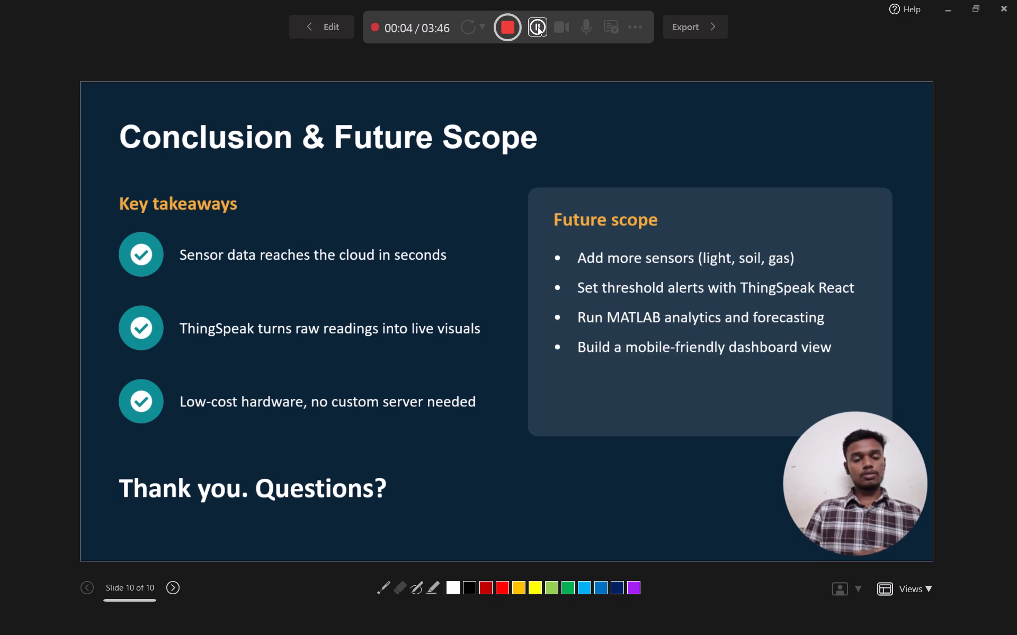
left_click(538, 26)
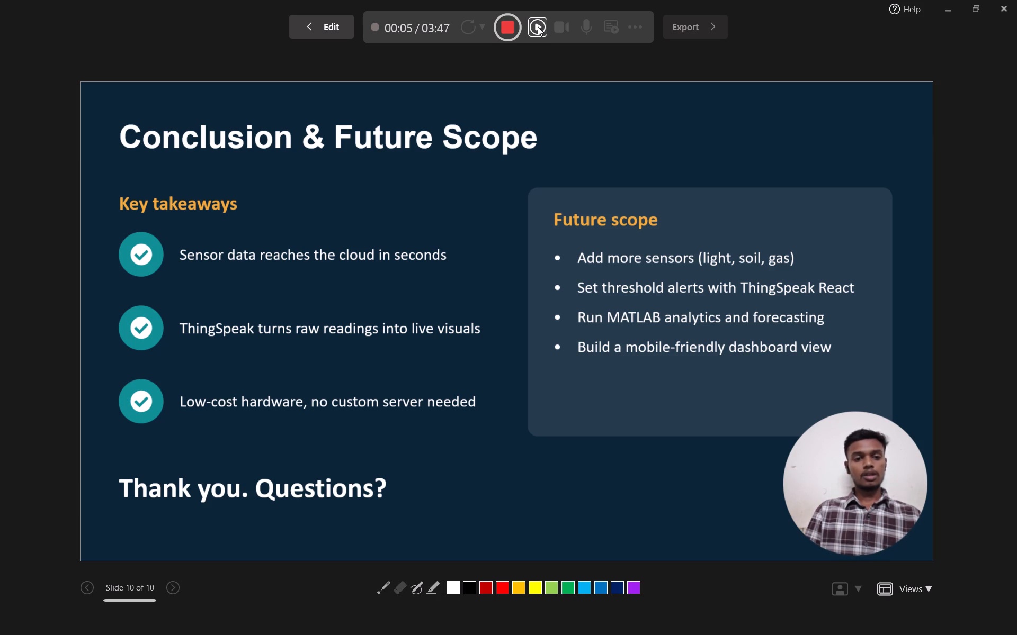
left_click(538, 26)
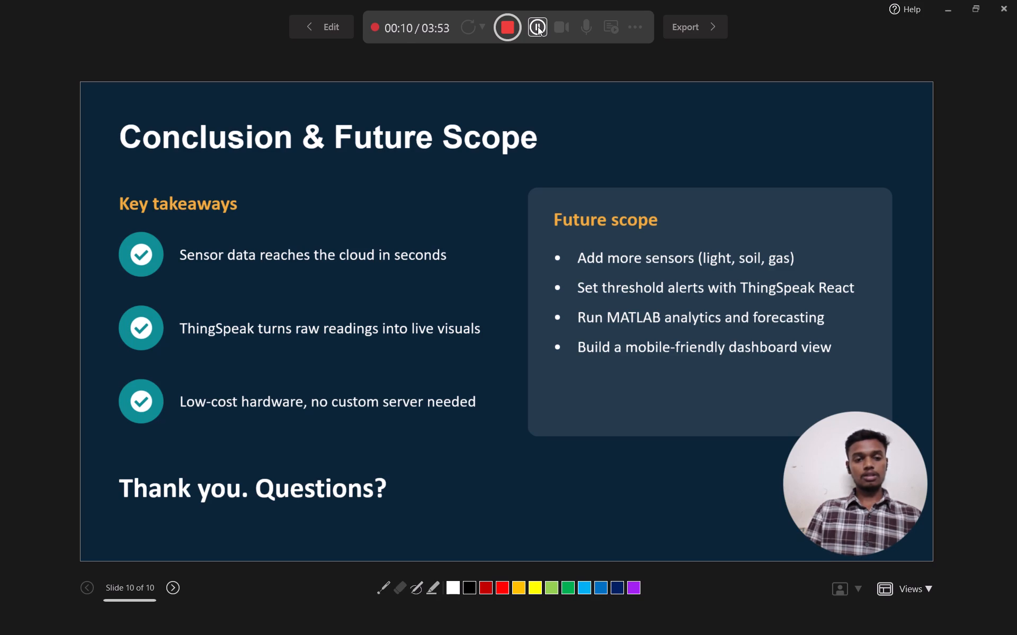
left_click(538, 26)
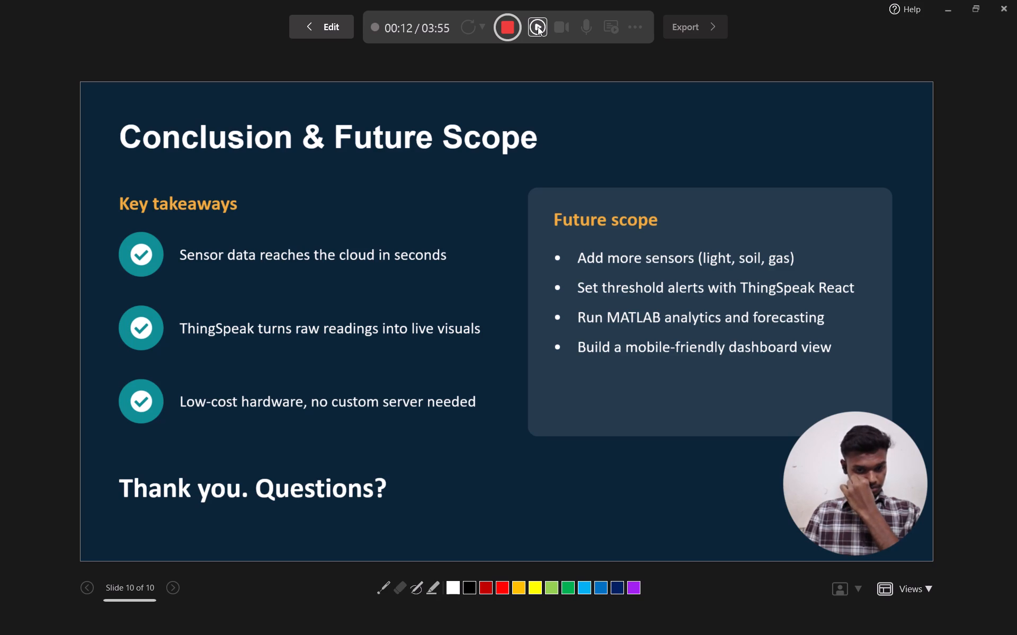
left_click(538, 26)
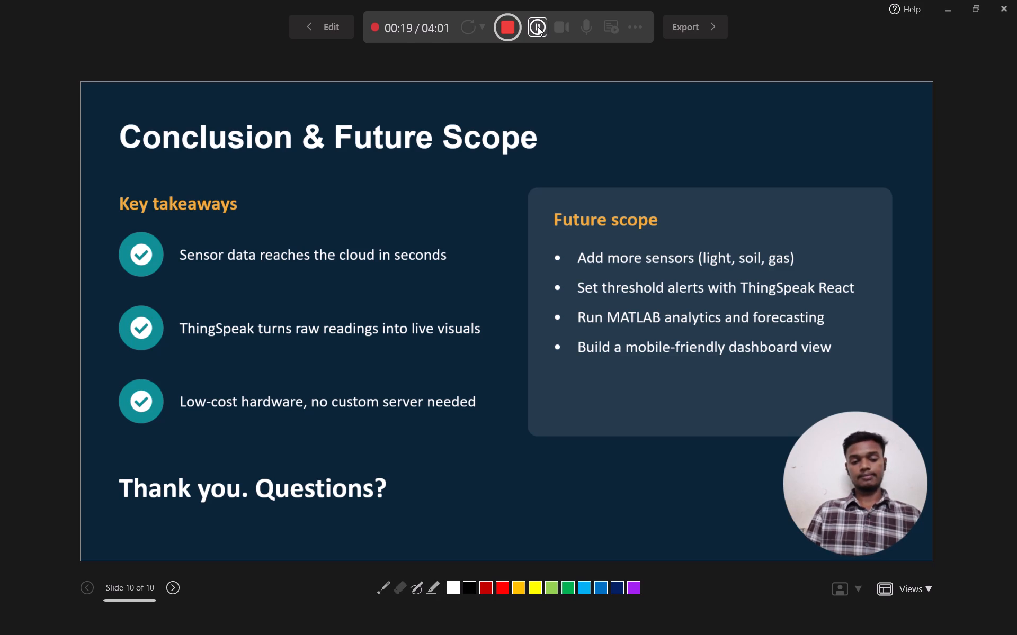
left_click(538, 26)
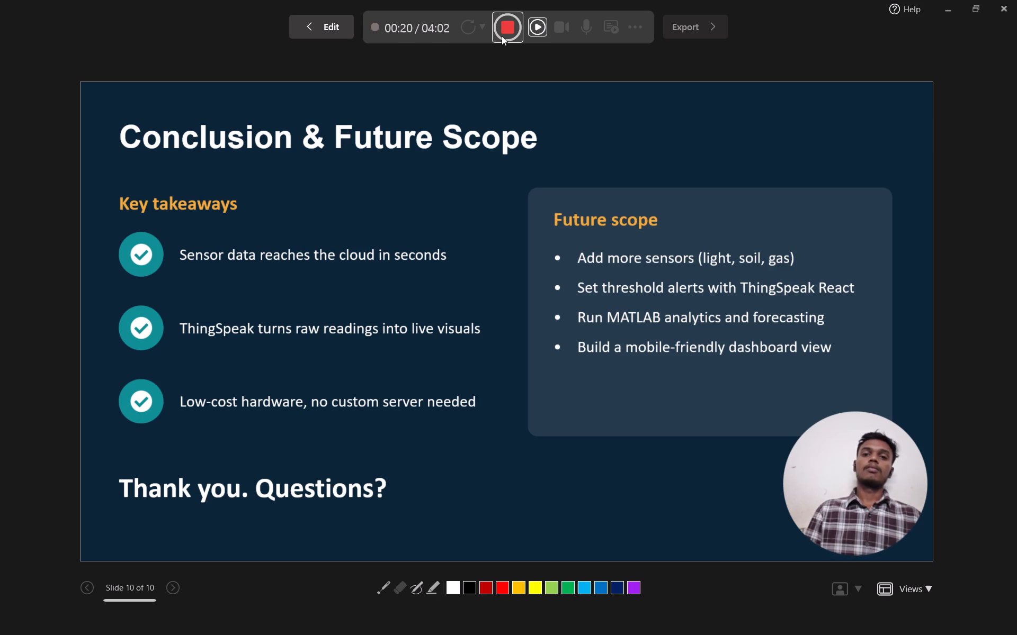
left_click(501, 35)
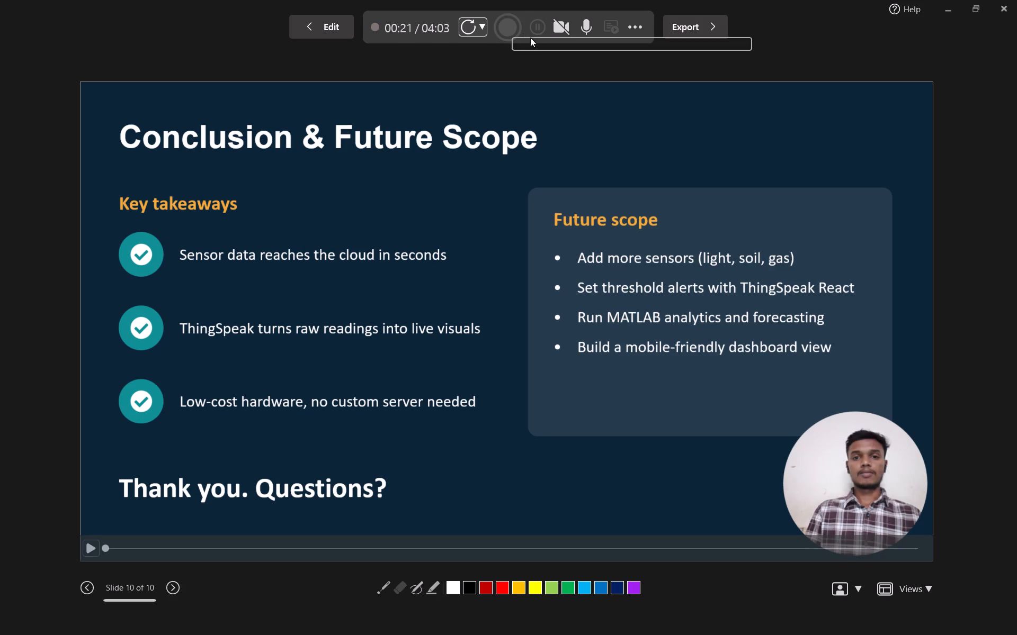
Export the recorded presentation as a Full HD (1080p) video named IoT_Dashboard_ThingSpeak.mp4 in the Downloads folder.
left_click(682, 29)
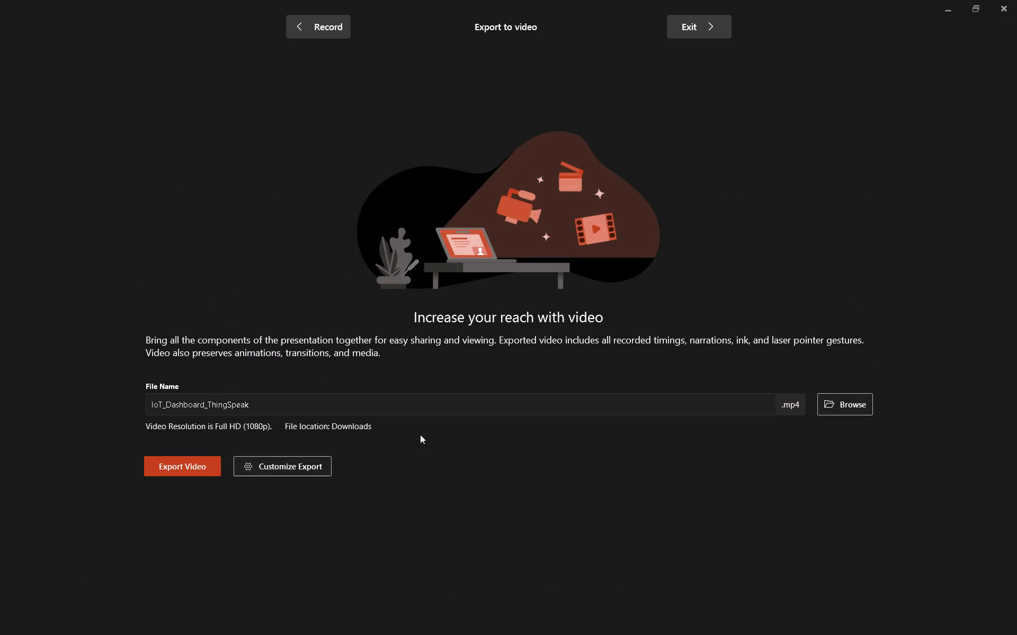
left_click(206, 473)
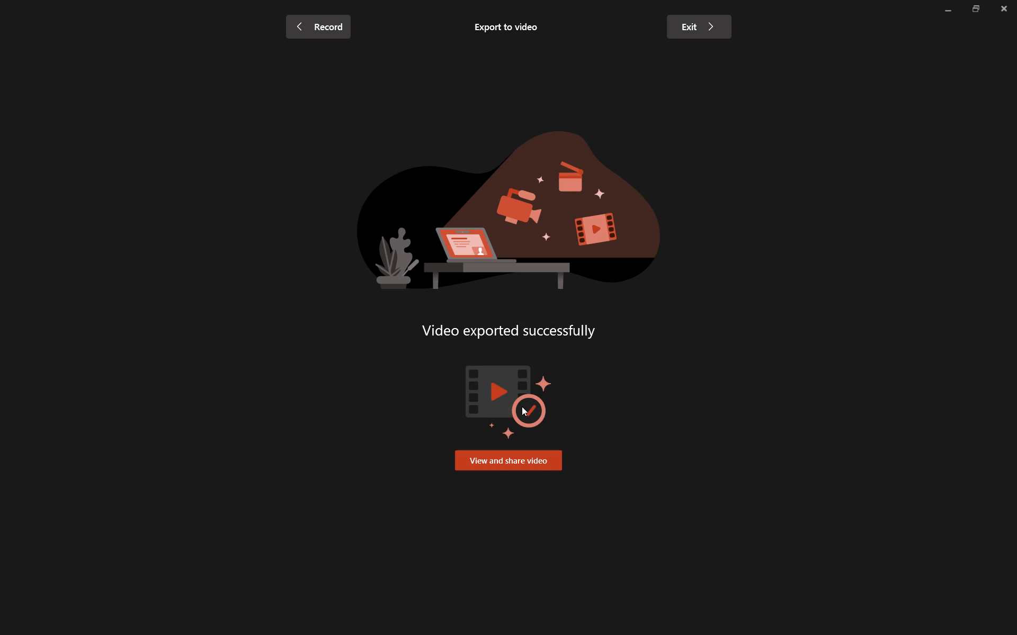
Open the exported IoT_Dashboard_ThingSpeak.mp4 video for viewing, allowing access to its file location.
left_click(510, 461)
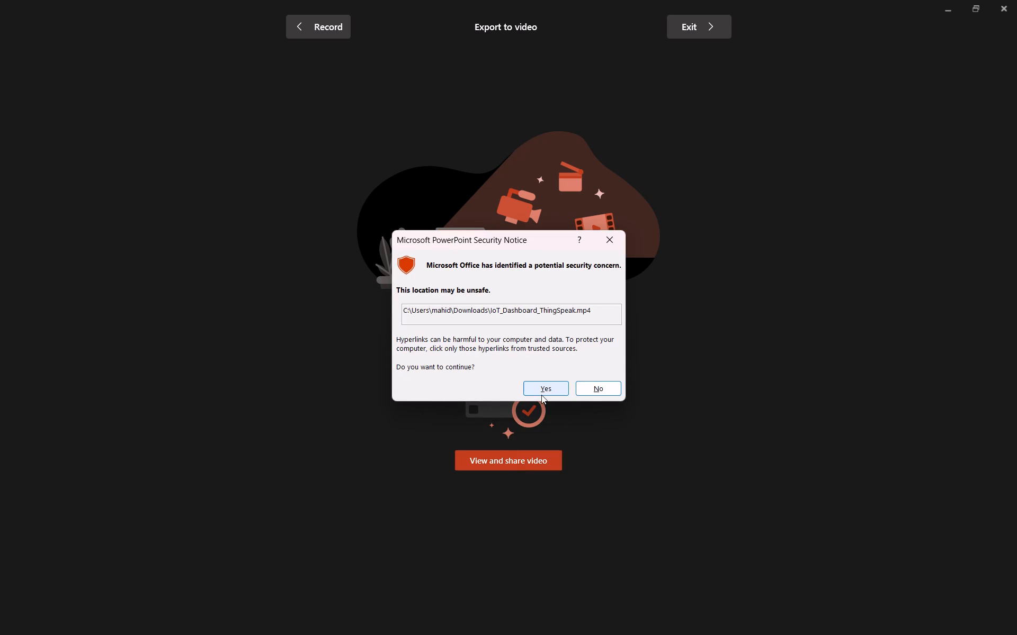
left_click(541, 395)
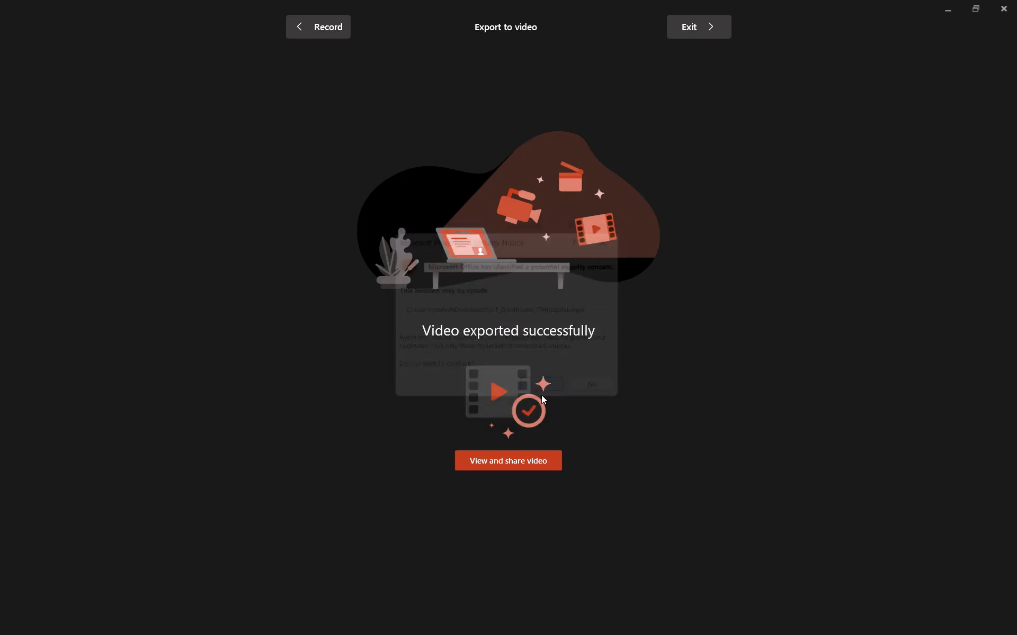
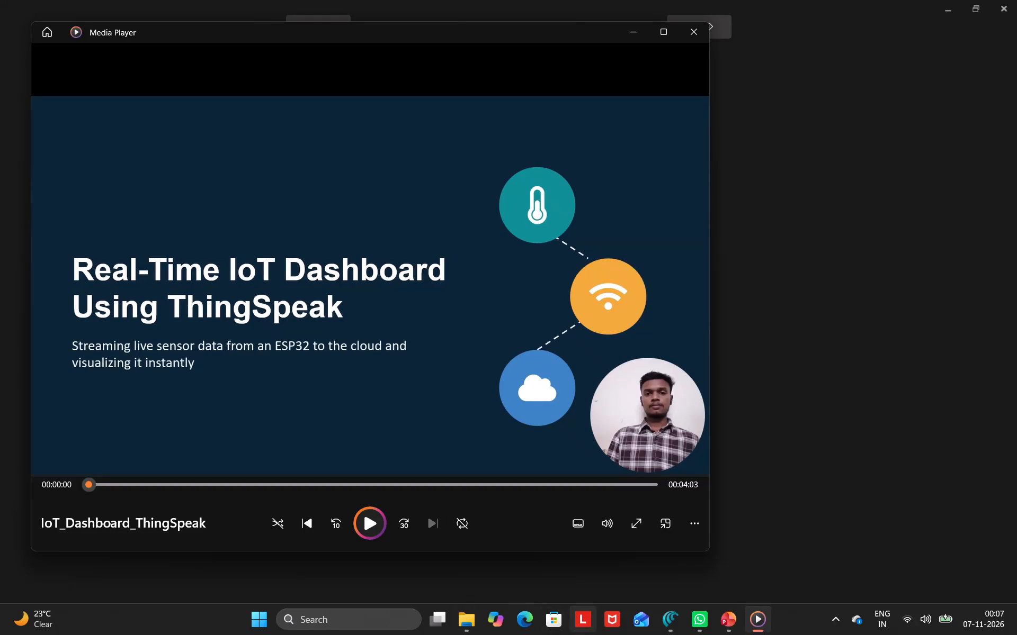
Switch to File Explorer and locate the exported IoT_Dashboard_ThingSpeak MP4 file in the Downloads folder.
left_click(465, 615)
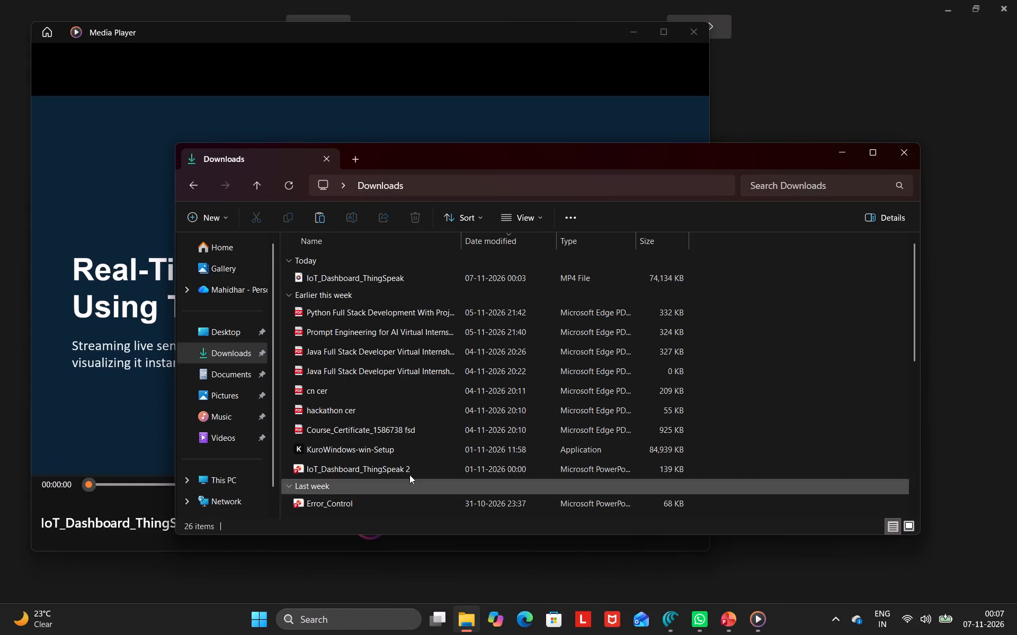
scroll(390, 331, "up", 1)
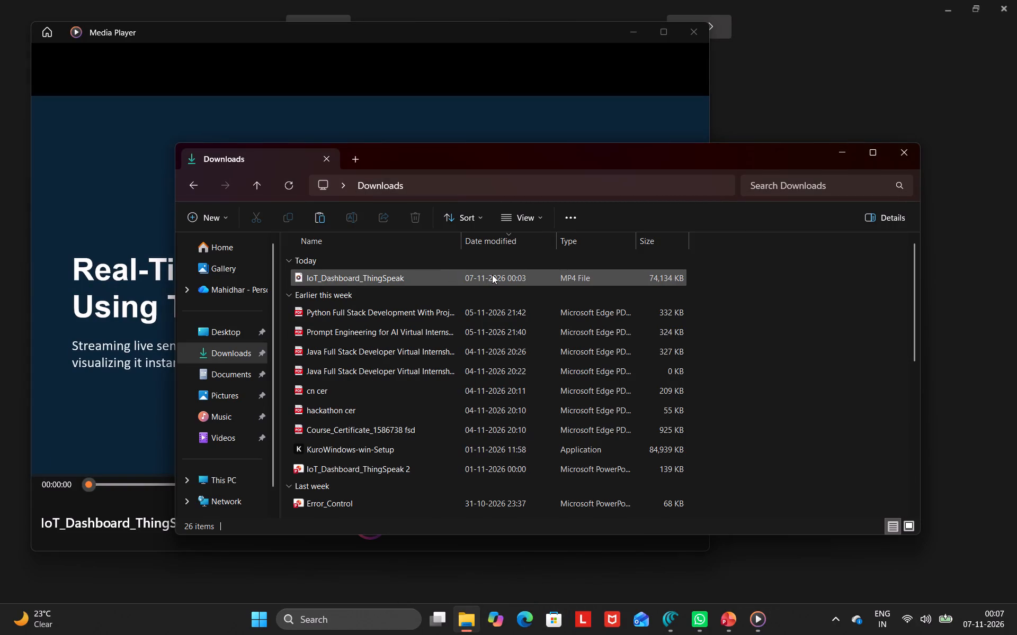
Minimize the finished video export window and the Downloads File Explorer window.
left_click_drag(784, 110, 670, 43)
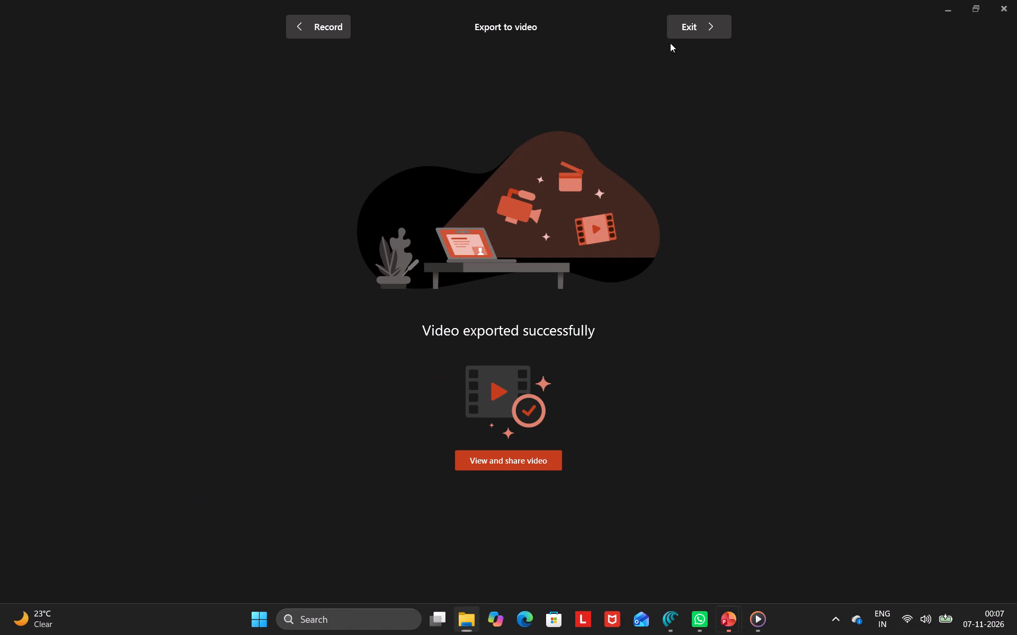
left_click_drag(670, 43, 952, 0)
left_click(952, 0)
left_click(952, 6)
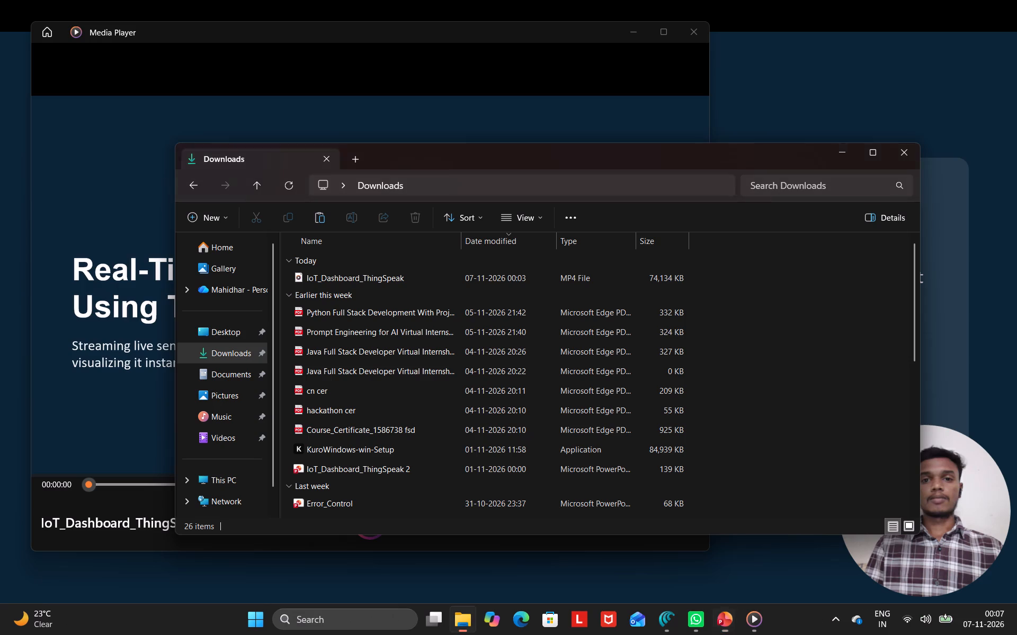
left_click(839, 156)
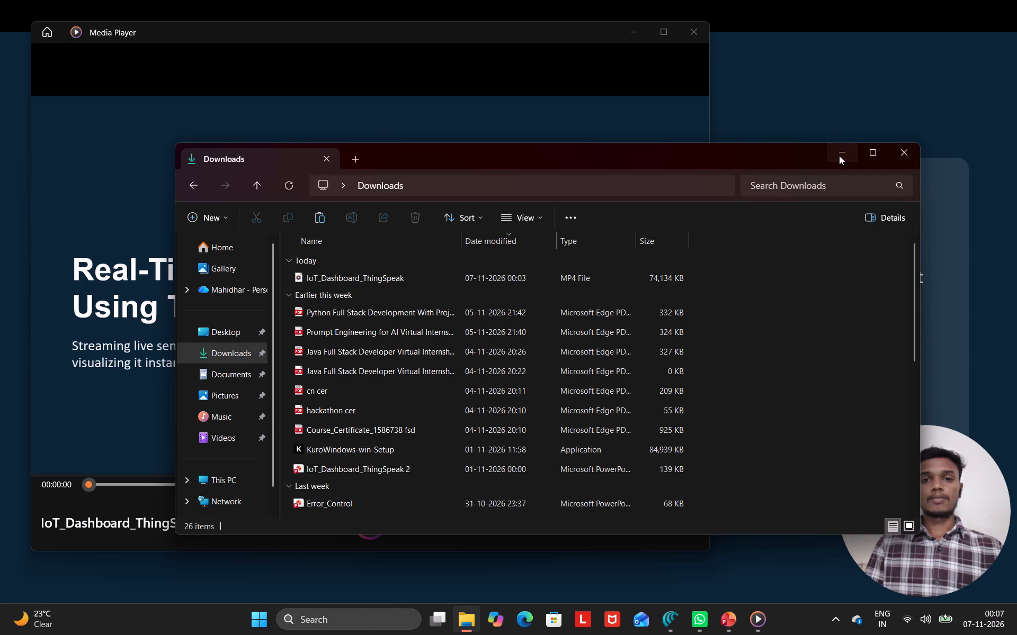
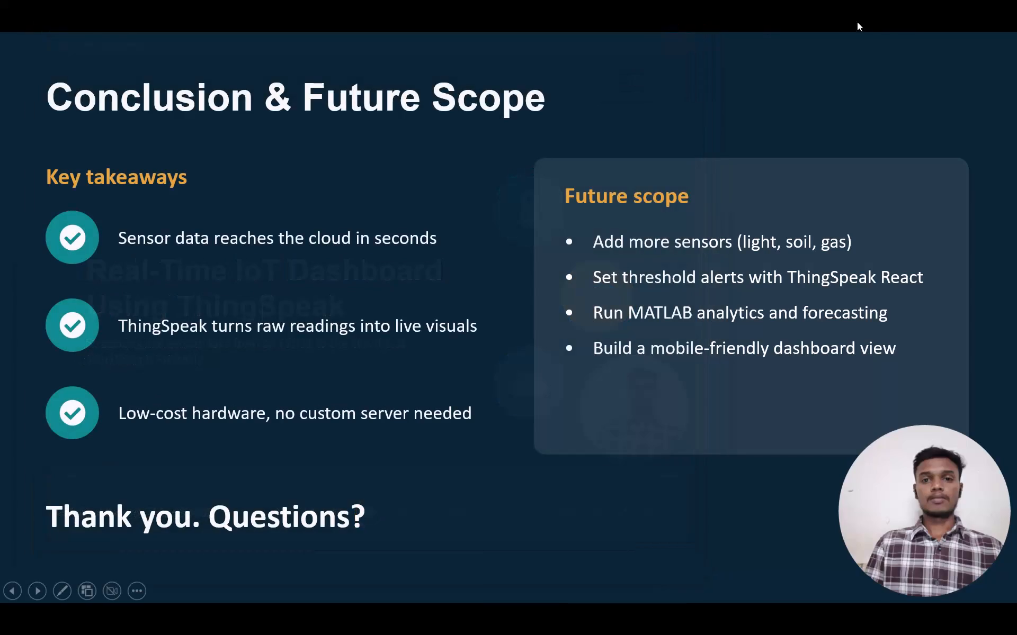
End the running slide show and close the IoT_Dashboard_ThingSpeak presentation without saving the changes.
left_click(974, 0)
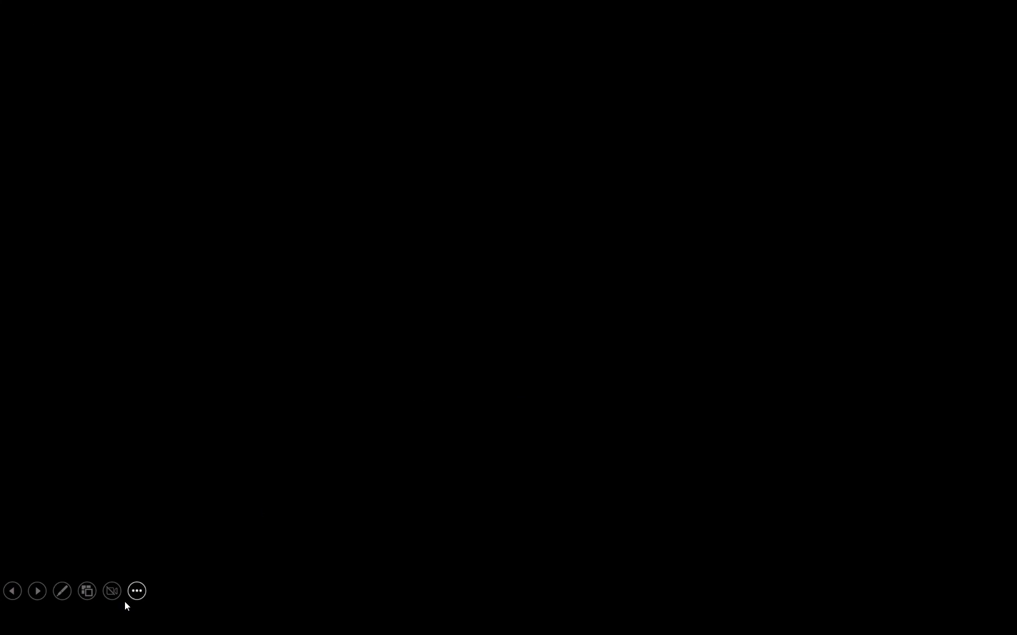
left_click(133, 595)
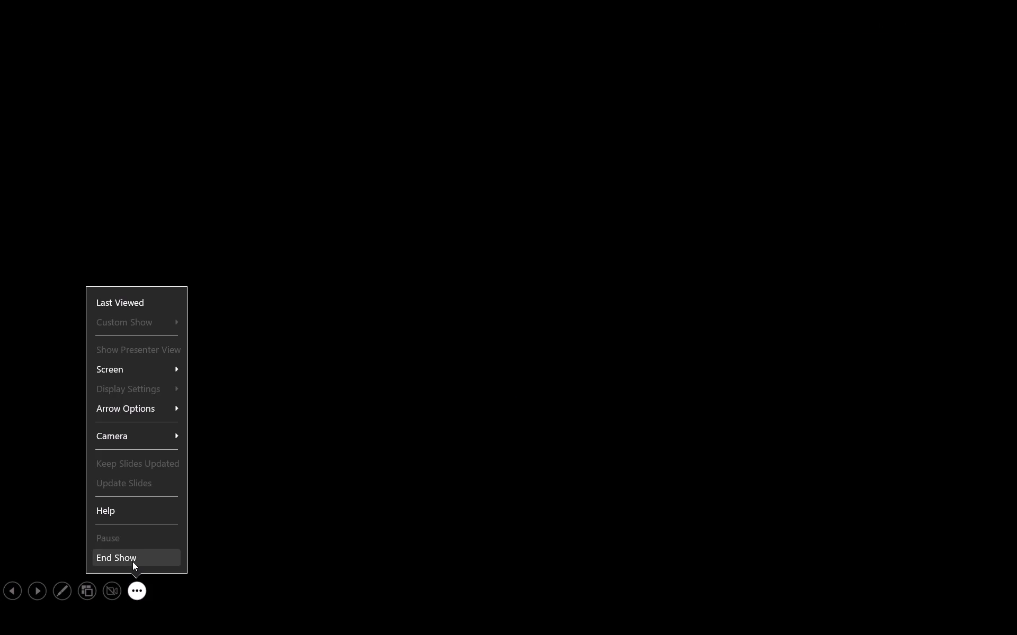
left_click(132, 561)
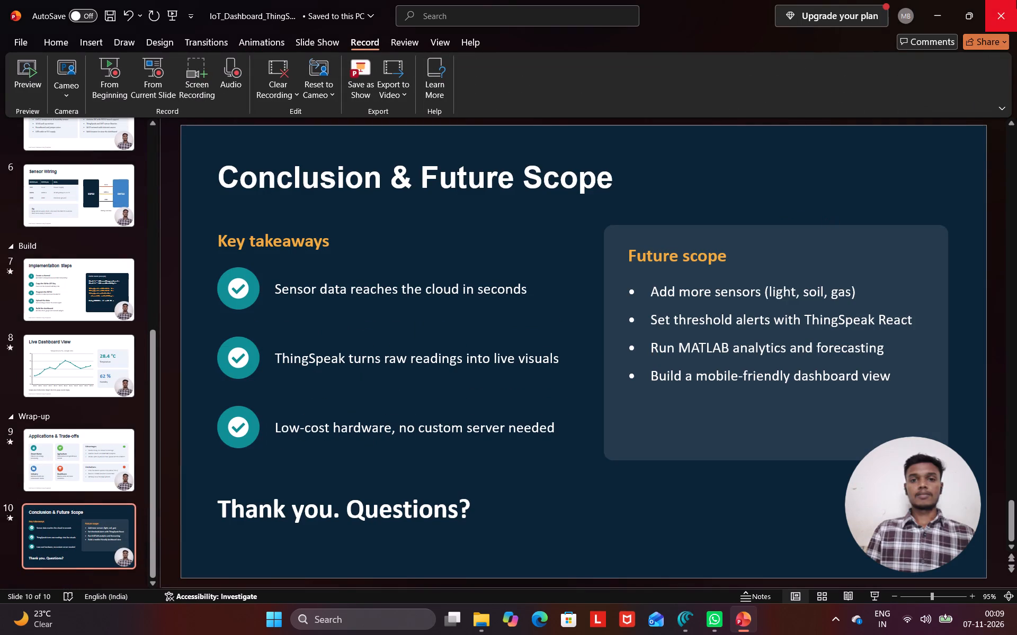
left_click(1016, 0)
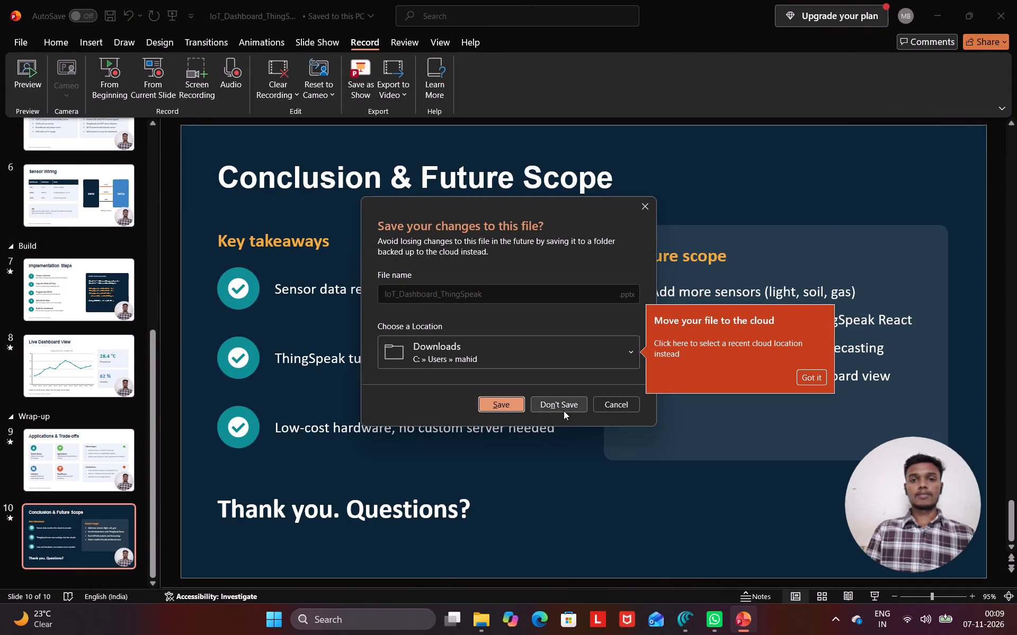
left_click(564, 409)
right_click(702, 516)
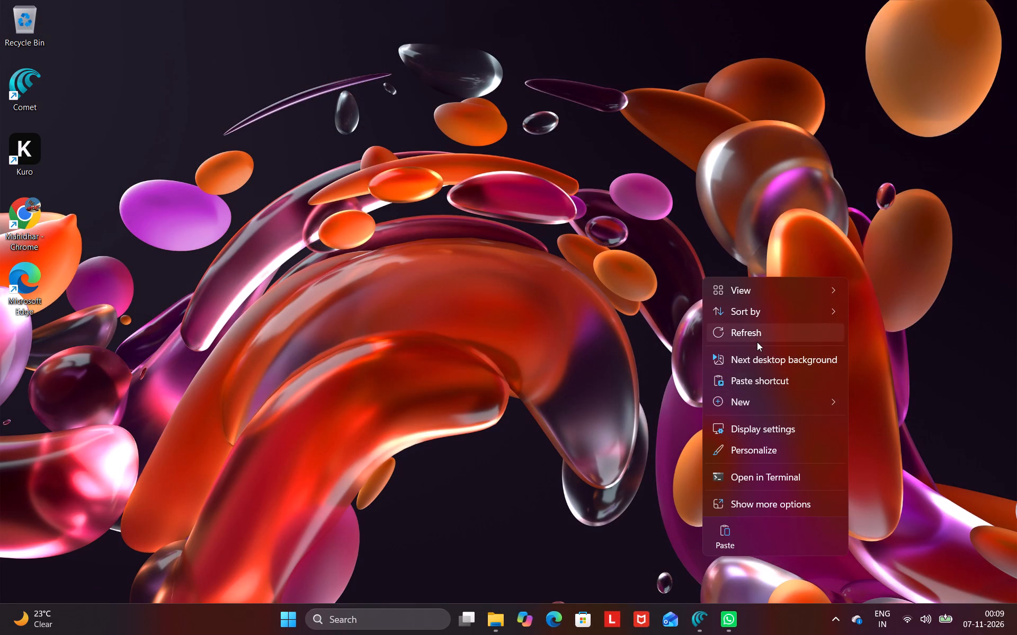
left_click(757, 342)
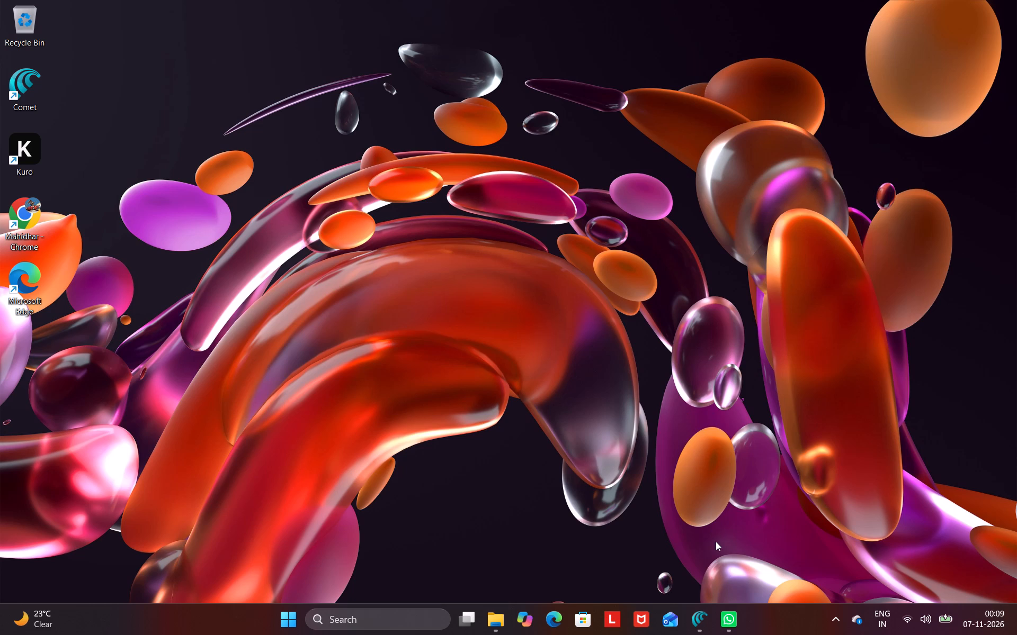
Switch to the open Comet browser window.
left_click(703, 616)
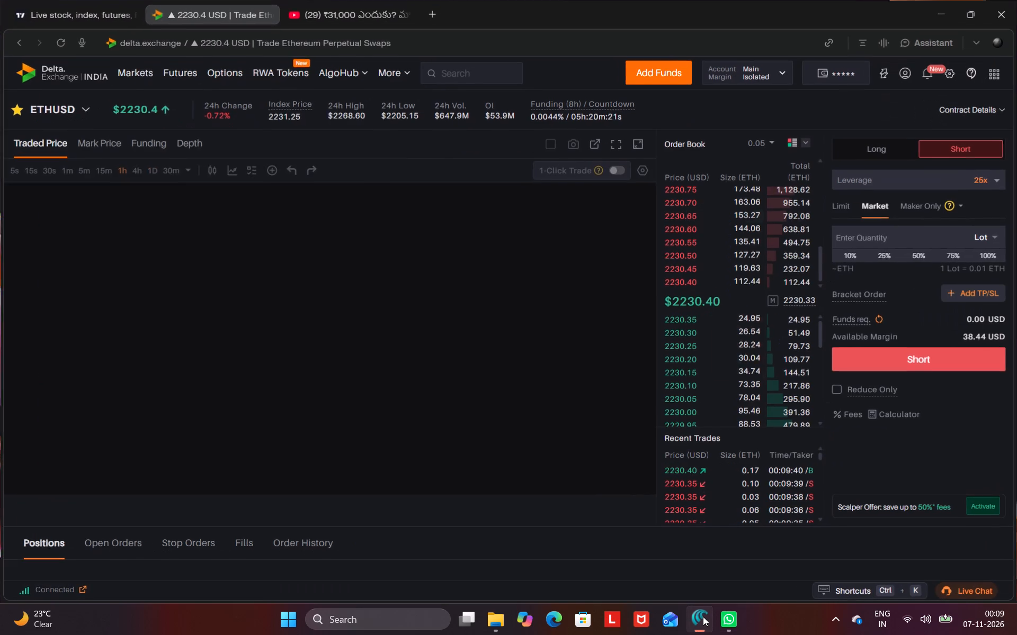